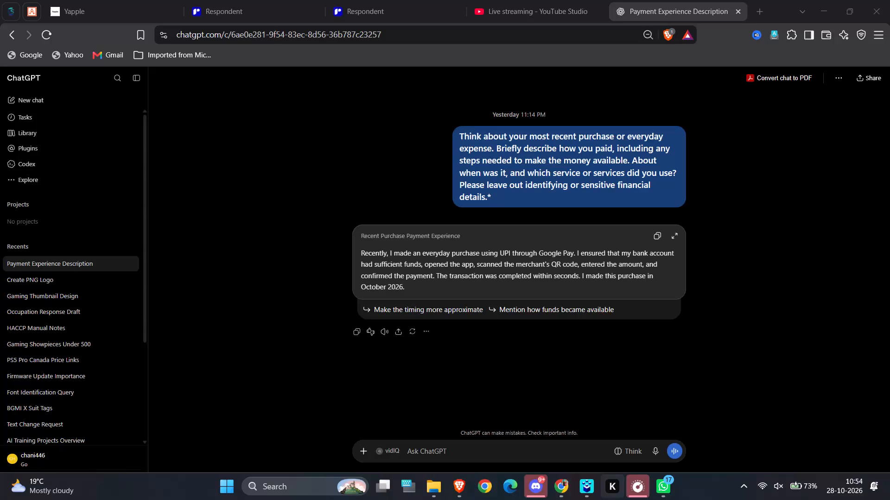
Open the pinned application with the white K icon.
double_click(612, 486)
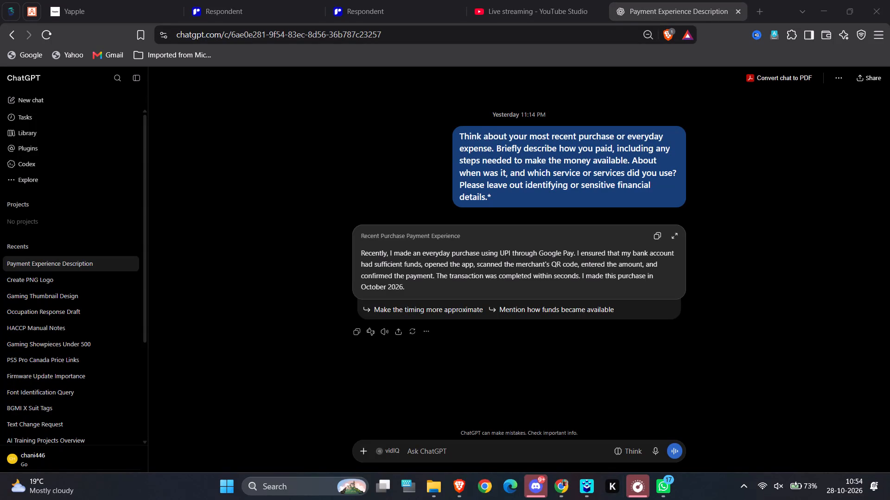
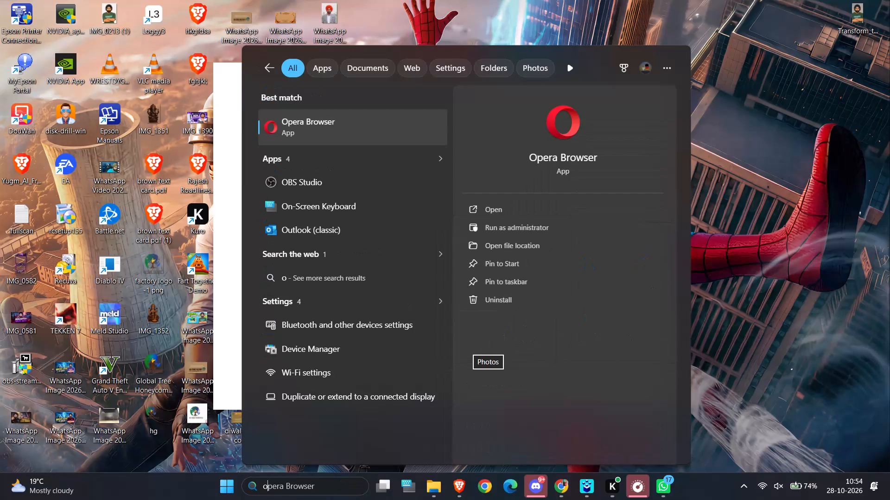
Search the computer for "photo" and launch Adobe Photoshop 2026.
text(ho)
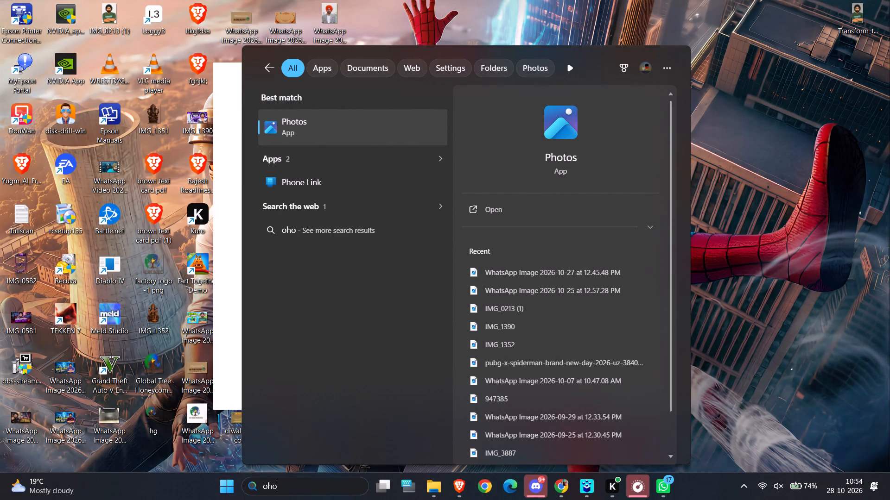
key(BackSpace)
key(BackSpace)
key(BackSpace)
text(photo)
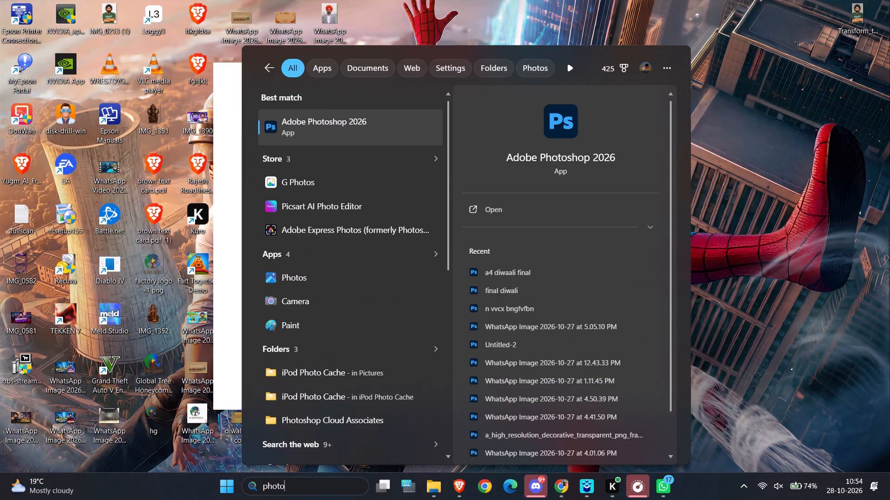
click(291, 126)
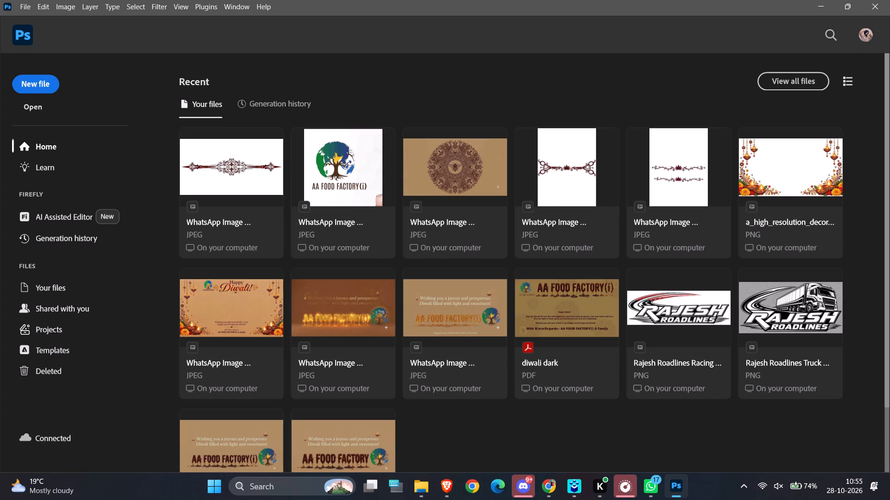
Create a new 297 x 210 mm landscape document at 300 pixels/cm, RGB Color, 8 bit, with a white background.
click(38, 110)
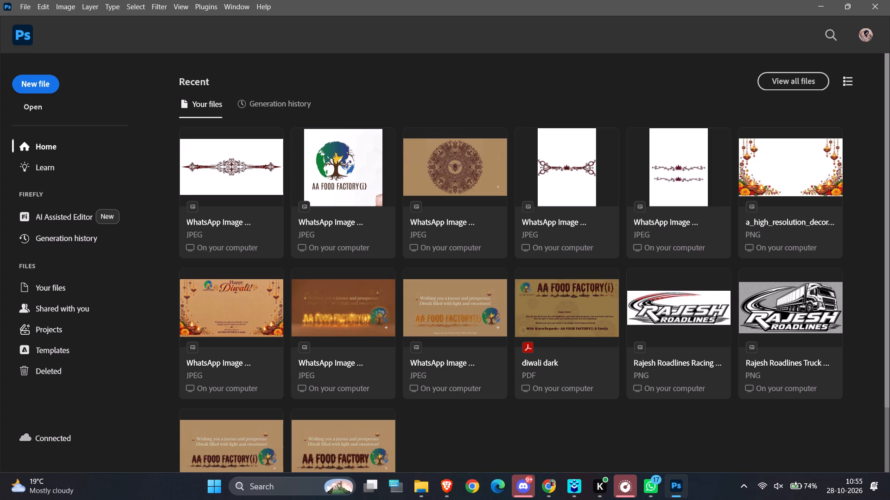
click(32, 105)
click(30, 80)
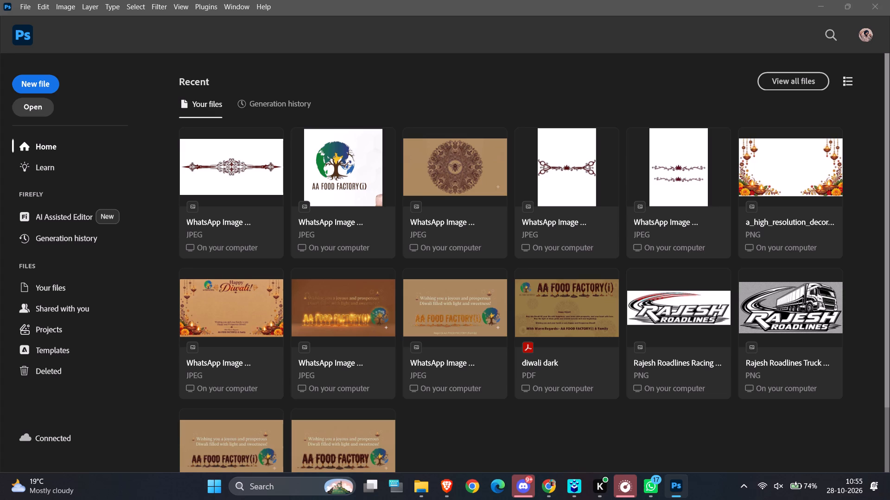
click(438, 8)
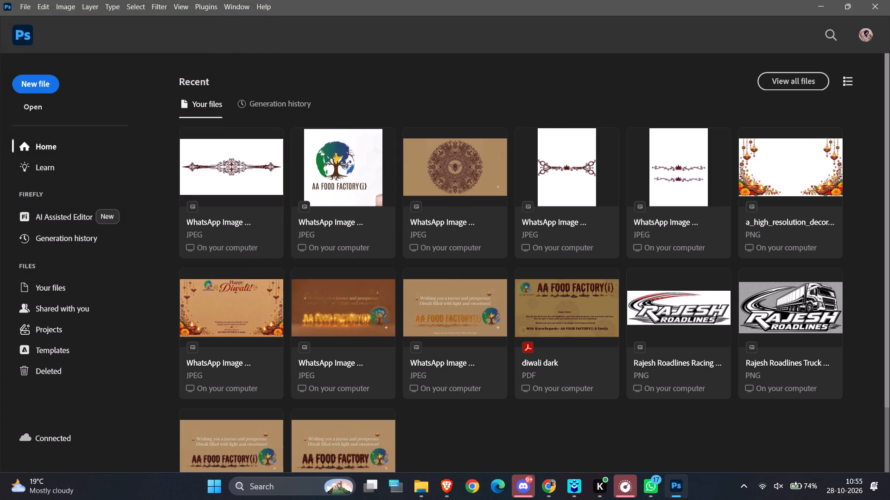
click(23, 83)
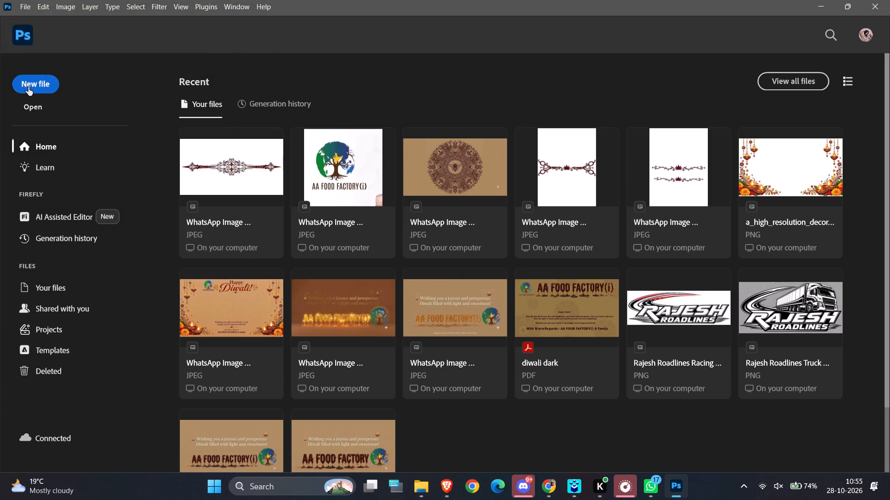
click(28, 87)
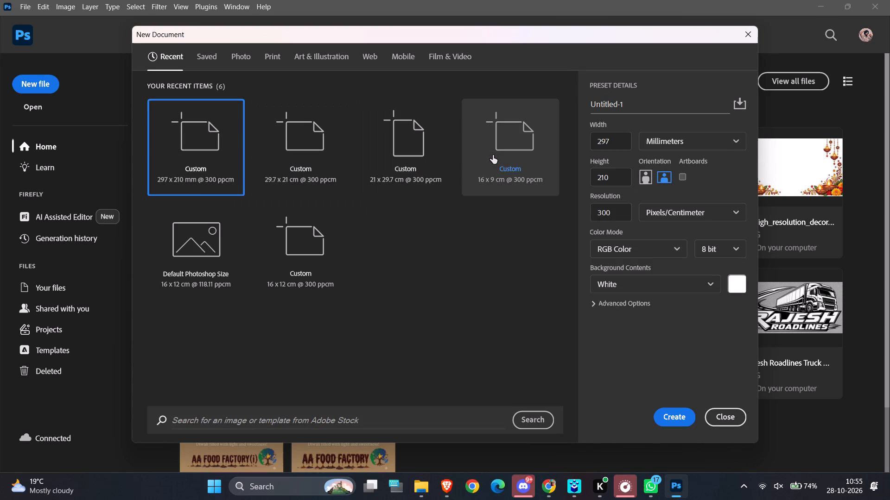
click(202, 157)
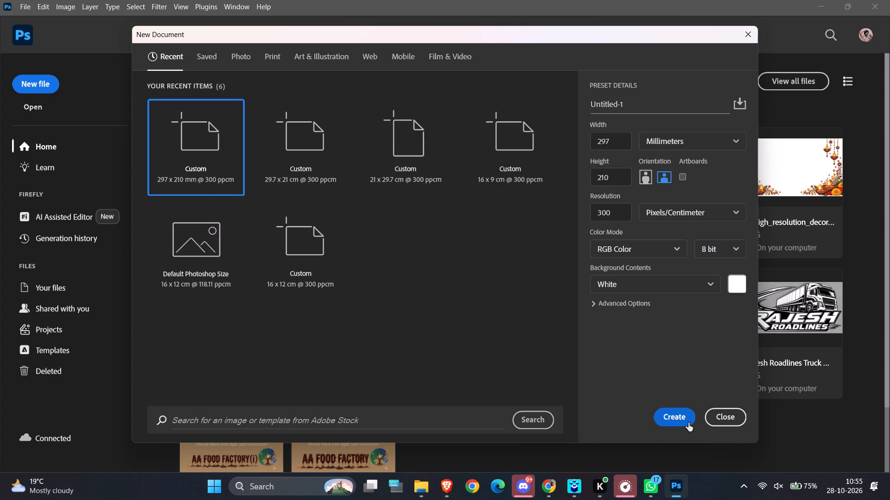
click(688, 423)
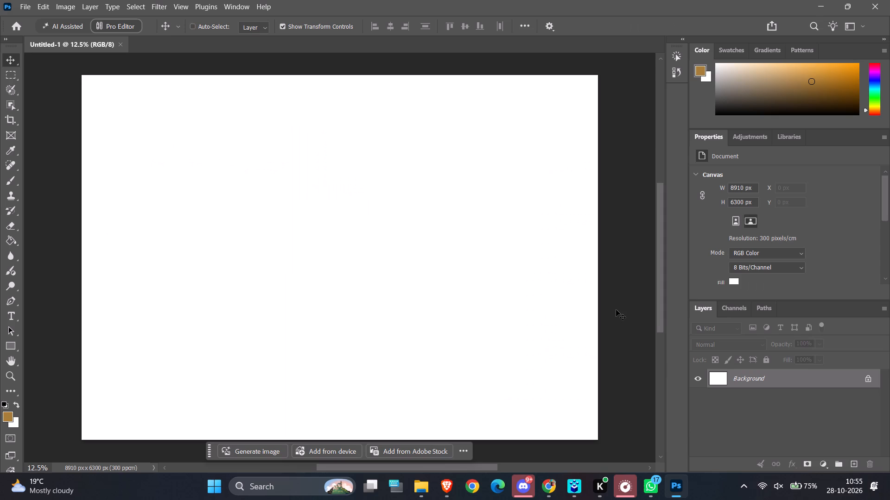
Draw an unfilled rectangle with a thin black stroke, about 8207 x 5578 px, just inside the canvas edges as a border.
ctrl+alt+scroll(616, 310, down, 6)
ctrl+alt+scroll(310, 266, up, 2)
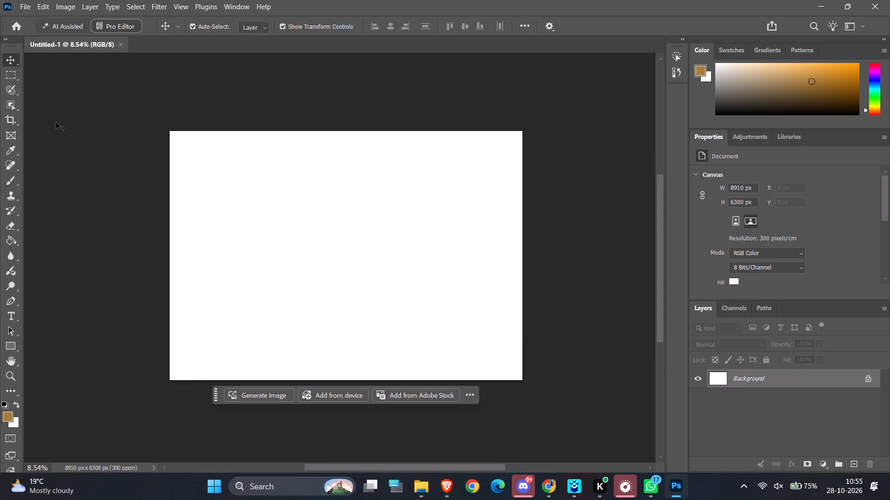
ctrl+scroll(338, 264, up, 4)
ctrl+scroll(262, 256, down, 5)
ctrl+scroll(253, 256, up, 3)
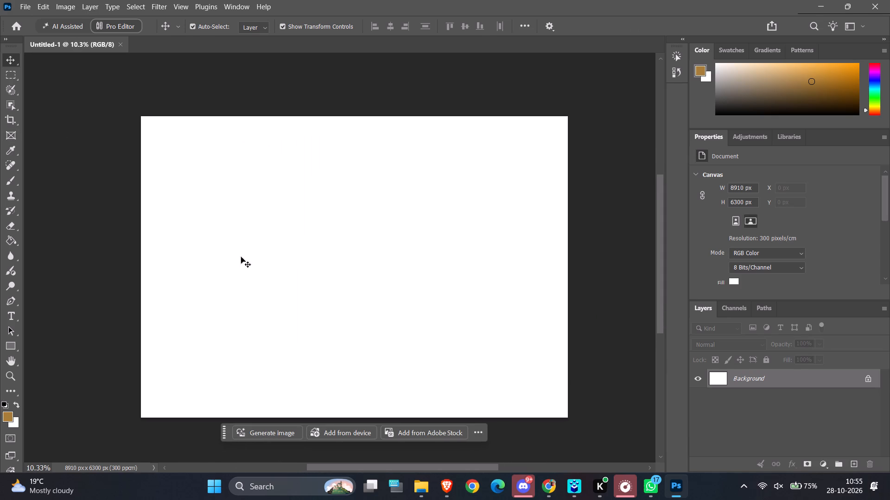
click(9, 345)
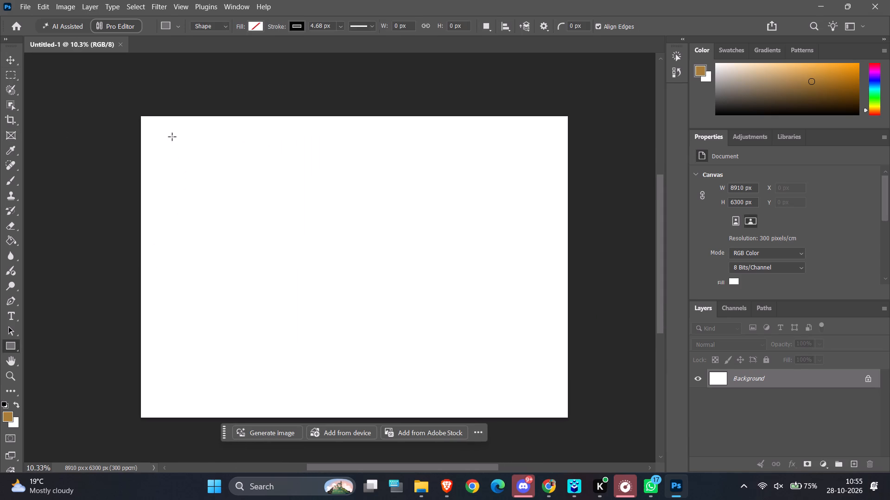
drag(160, 133, 186, 184)
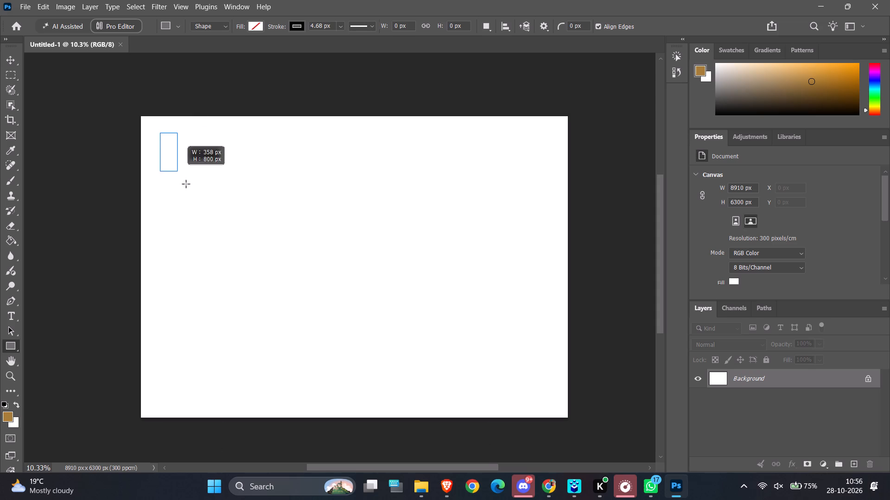
drag(186, 184, 543, 393)
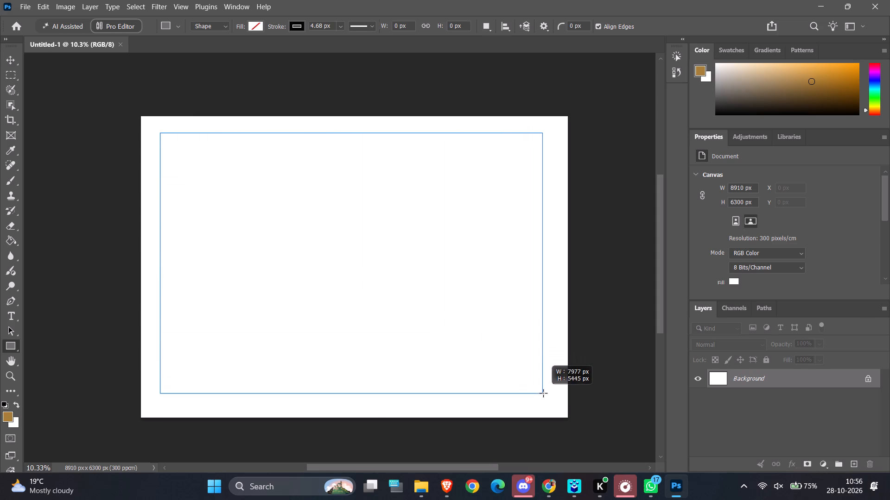
drag(543, 393, 553, 406)
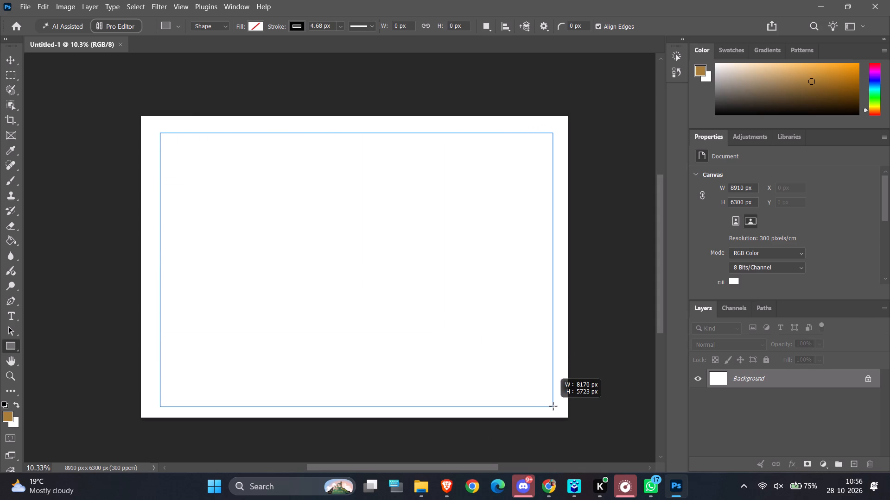
drag(553, 406, 553, 403)
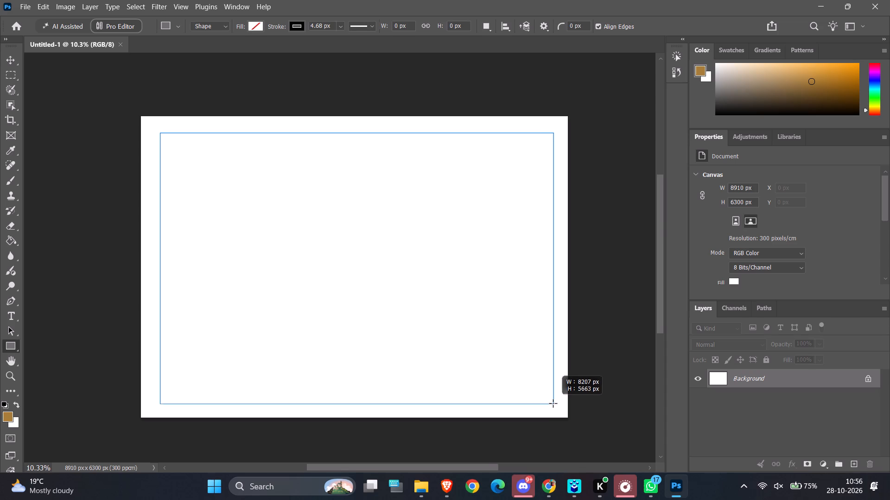
drag(553, 403, 553, 400)
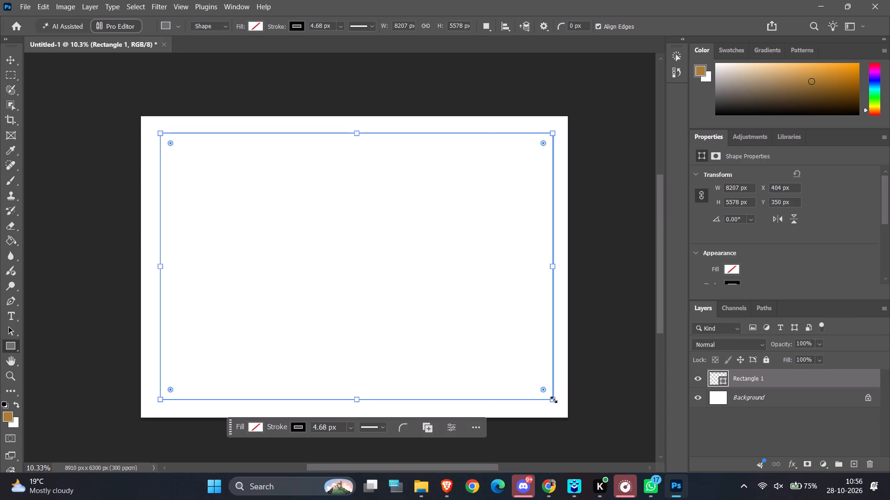
click(6, 58)
click(62, 128)
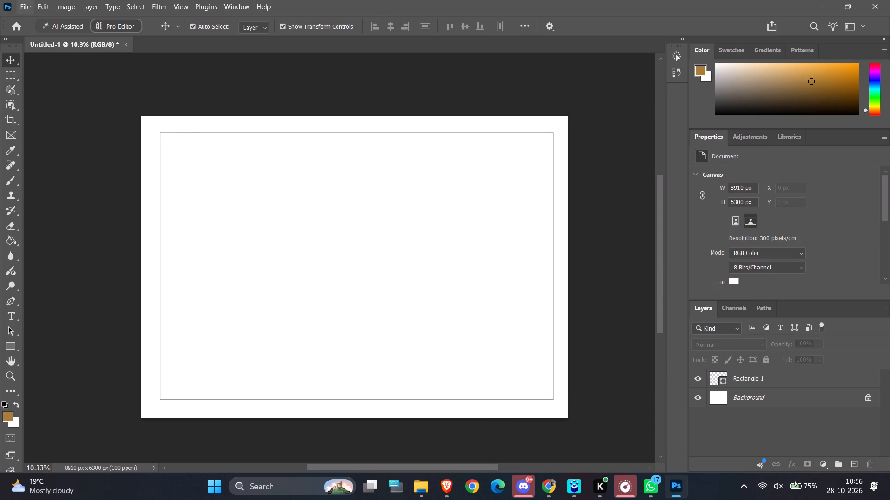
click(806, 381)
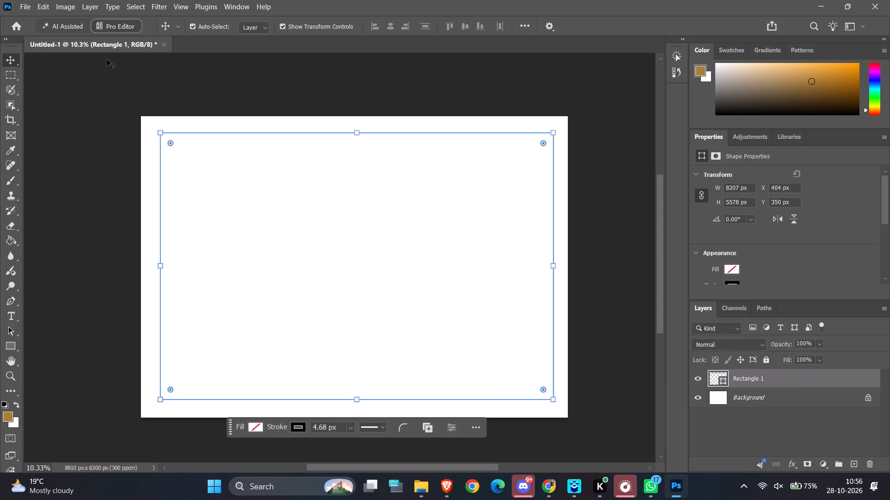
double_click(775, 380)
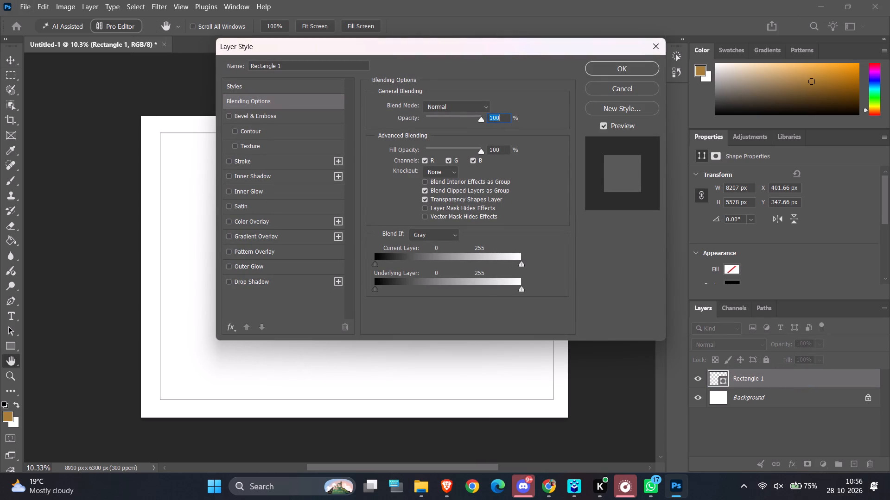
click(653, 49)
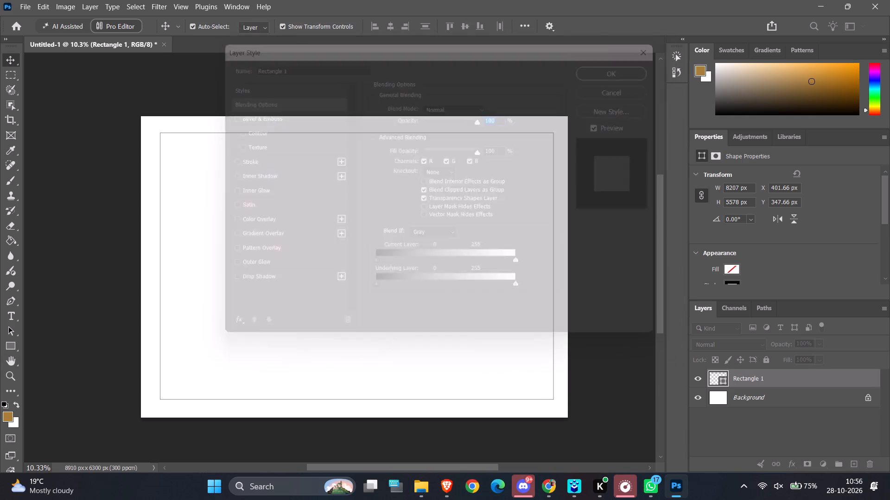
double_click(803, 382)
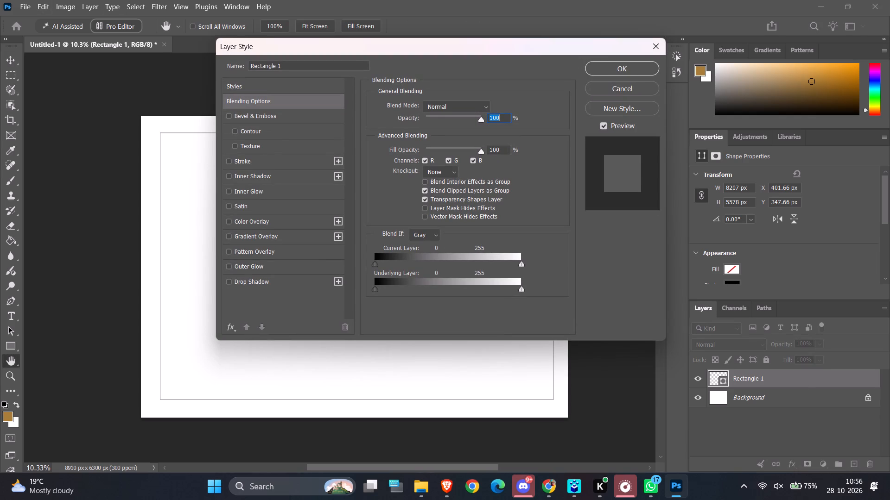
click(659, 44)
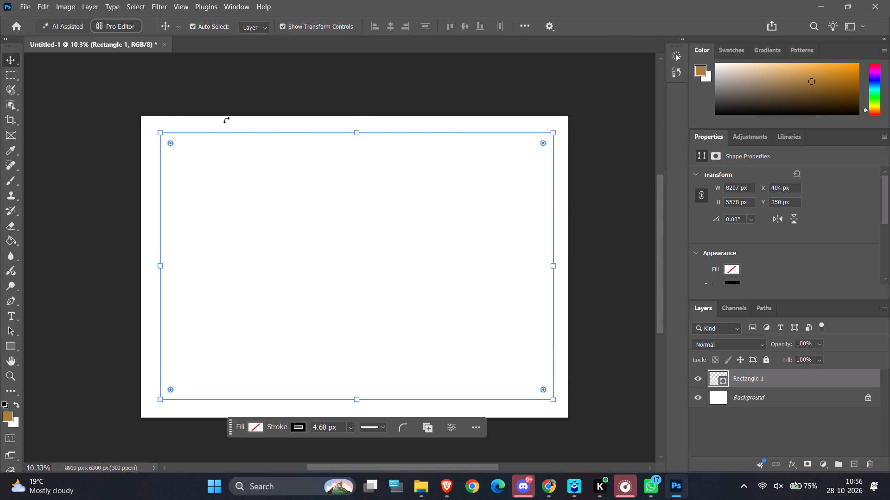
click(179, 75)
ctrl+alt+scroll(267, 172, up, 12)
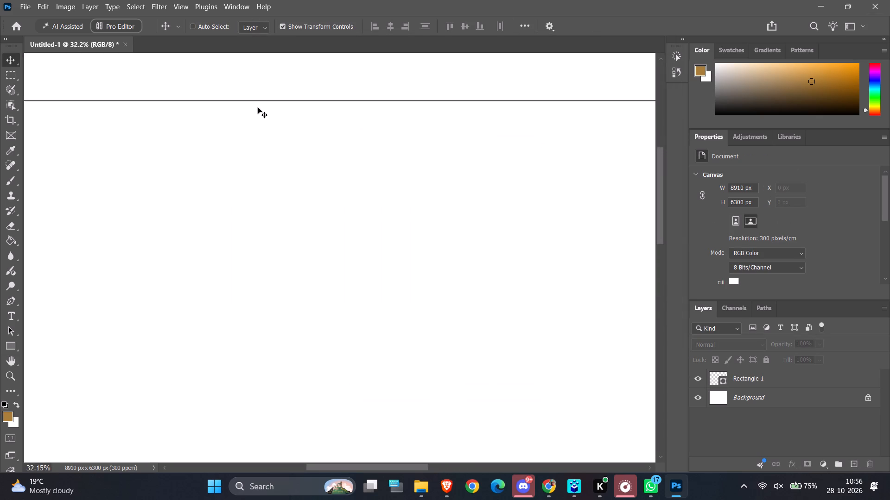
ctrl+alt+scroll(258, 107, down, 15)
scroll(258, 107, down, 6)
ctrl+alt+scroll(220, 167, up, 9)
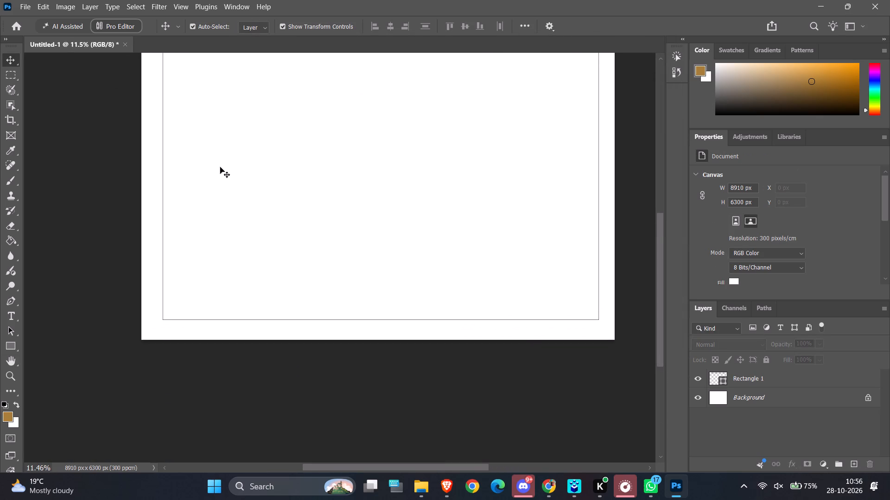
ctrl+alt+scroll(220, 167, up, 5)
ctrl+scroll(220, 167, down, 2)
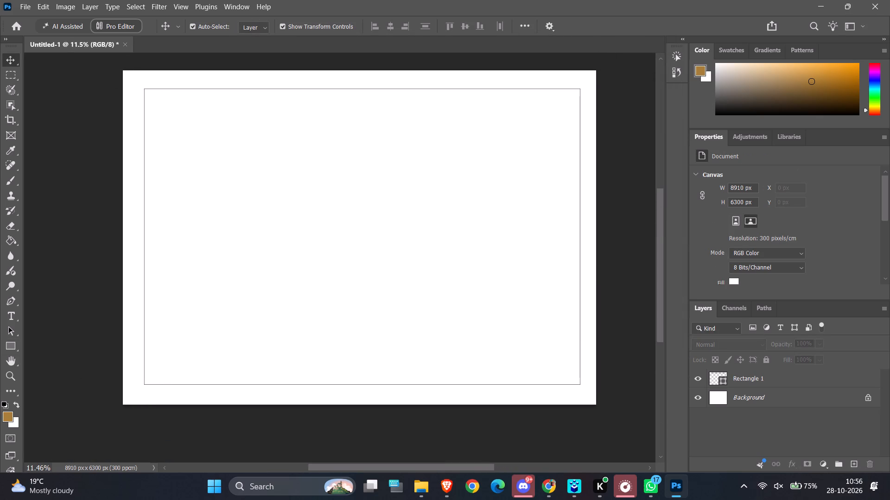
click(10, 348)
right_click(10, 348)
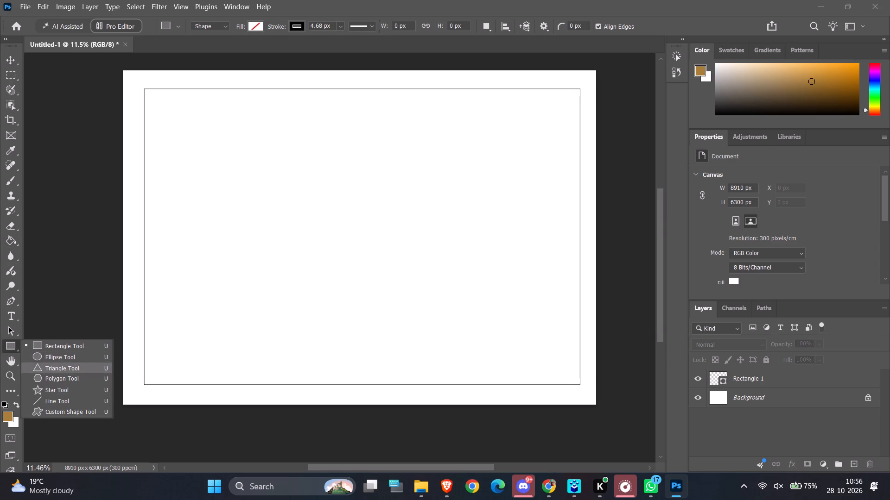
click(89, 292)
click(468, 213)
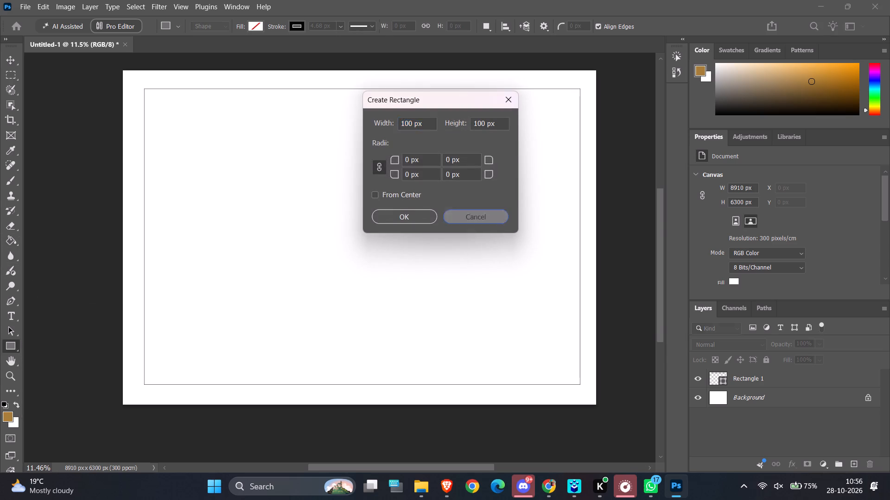
Select the border rectangle's layer and set its stroke width to 8 px.
right_click(789, 375)
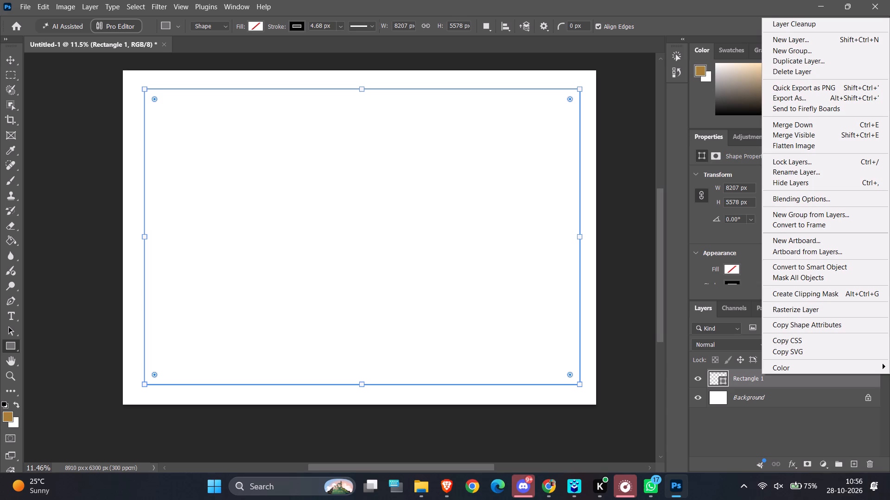
click(315, 26)
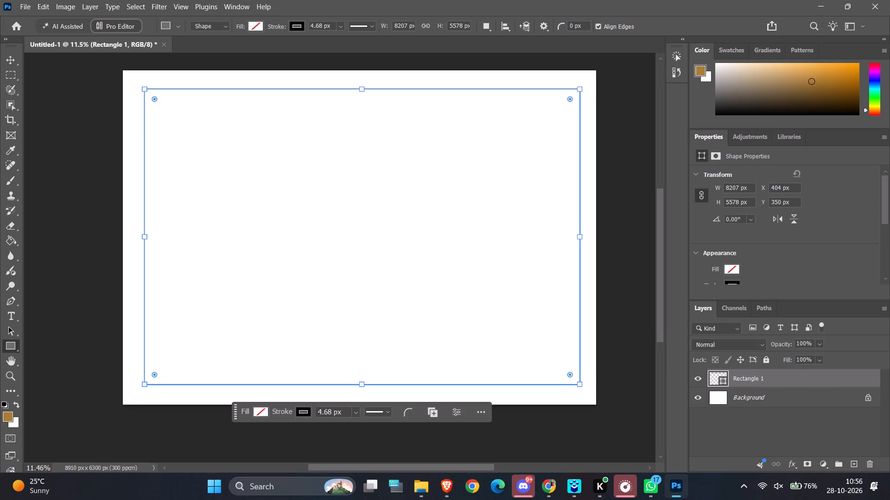
click(324, 26)
key(BackSpace)
key(BackSpace)
key(BackSpace)
key(BackSpace)
key(BackSpace)
key(BackSpace)
key(8)
key(Return)
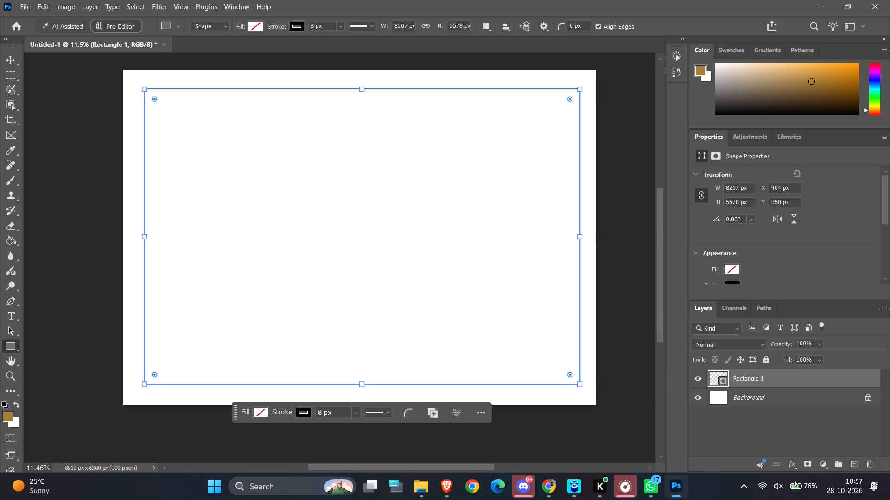
click(630, 241)
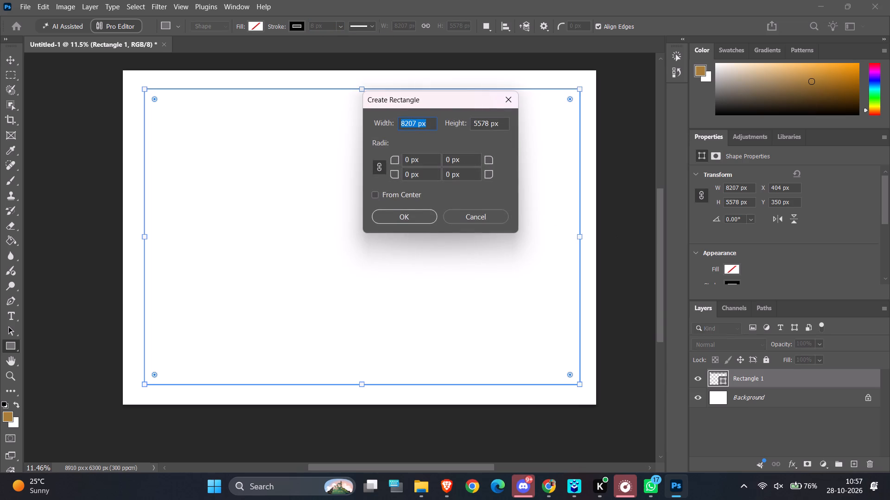
Dismiss the rectangle size dialog, deselect the border rectangle and examine how its stroke looks on the canvas.
click(465, 217)
click(13, 65)
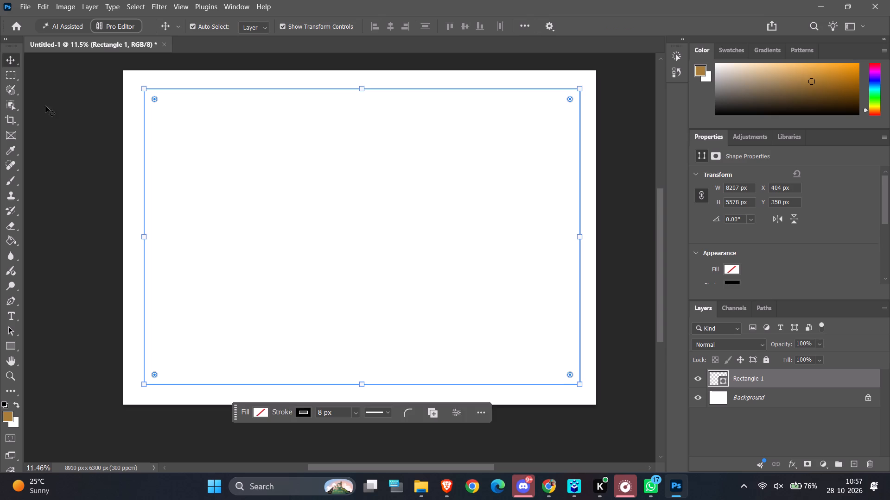
click(52, 117)
ctrl+alt+scroll(641, 165, up, 10)
ctrl+alt+scroll(576, 174, up, 5)
alt+scroll(576, 174, down, 1)
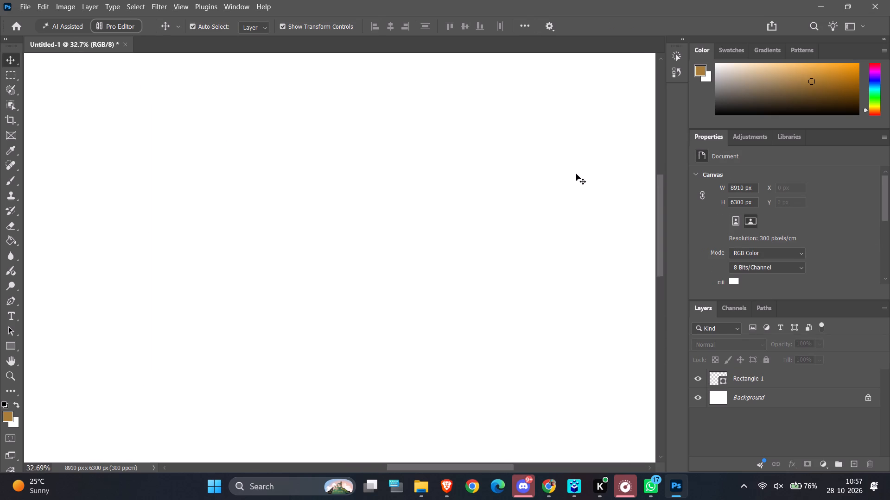
alt+scroll(576, 174, down, 10)
ctrl+alt+scroll(593, 114, up, 8)
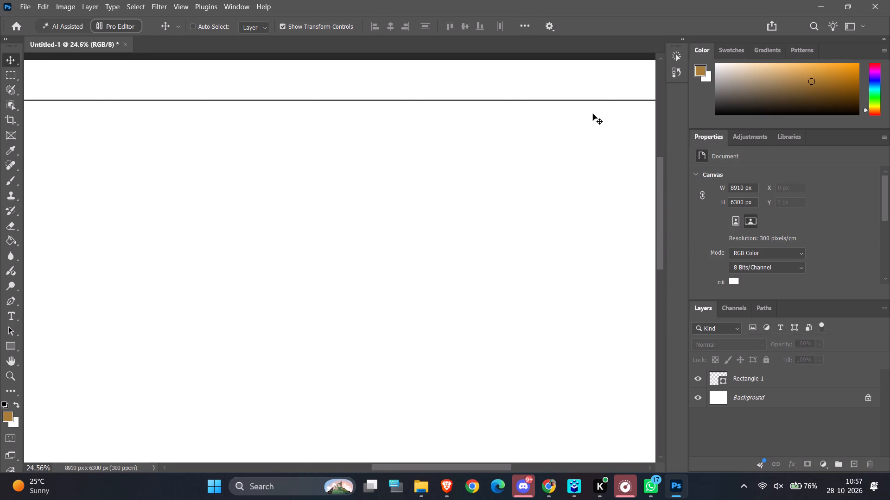
ctrl+alt+scroll(593, 114, down, 8)
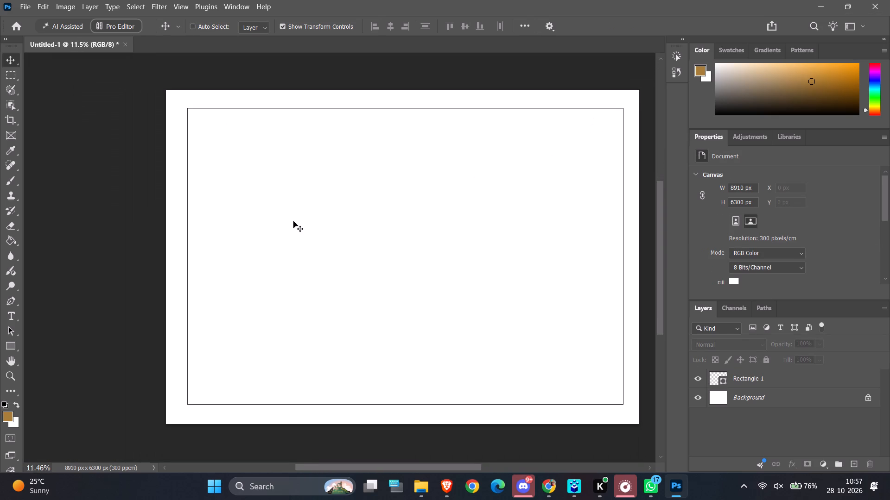
ctrl+scroll(293, 221, down, 3)
scroll(293, 221, down, 1)
ctrl+alt+scroll(175, 176, down, 1)
ctrl+alt+scroll(180, 173, up, 2)
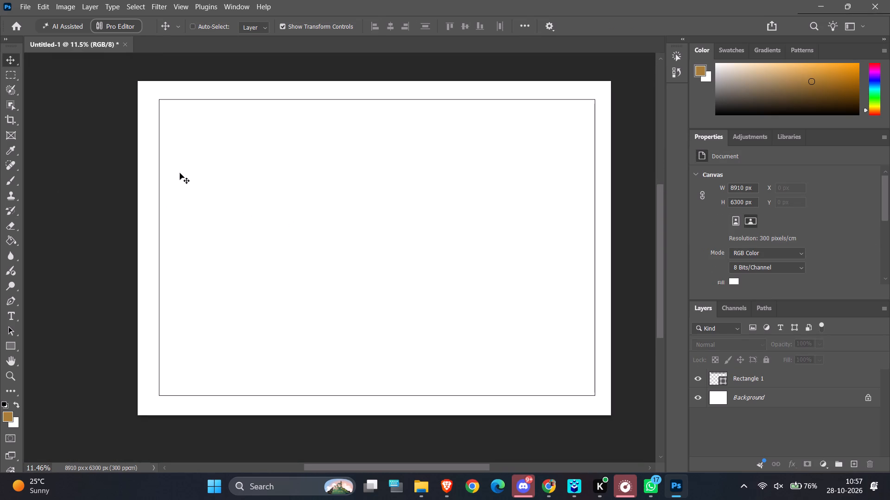
ctrl+alt+scroll(180, 173, up, 2)
ctrl+alt+scroll(66, 169, down, 4)
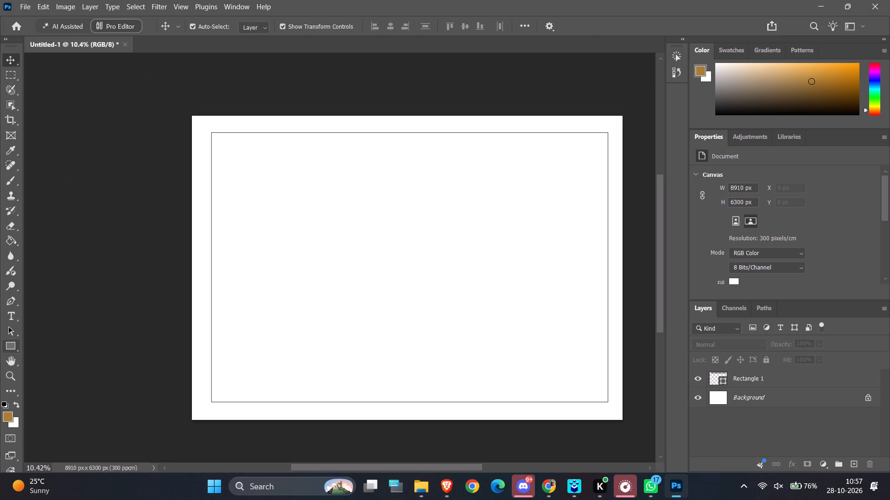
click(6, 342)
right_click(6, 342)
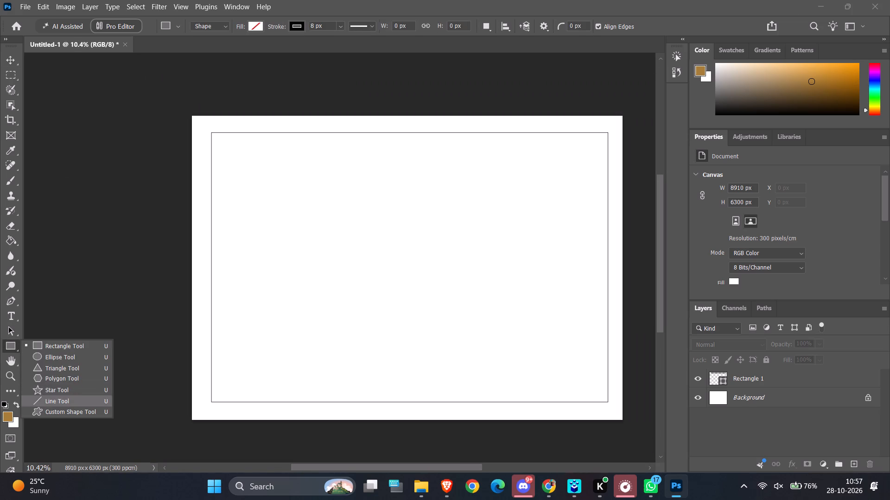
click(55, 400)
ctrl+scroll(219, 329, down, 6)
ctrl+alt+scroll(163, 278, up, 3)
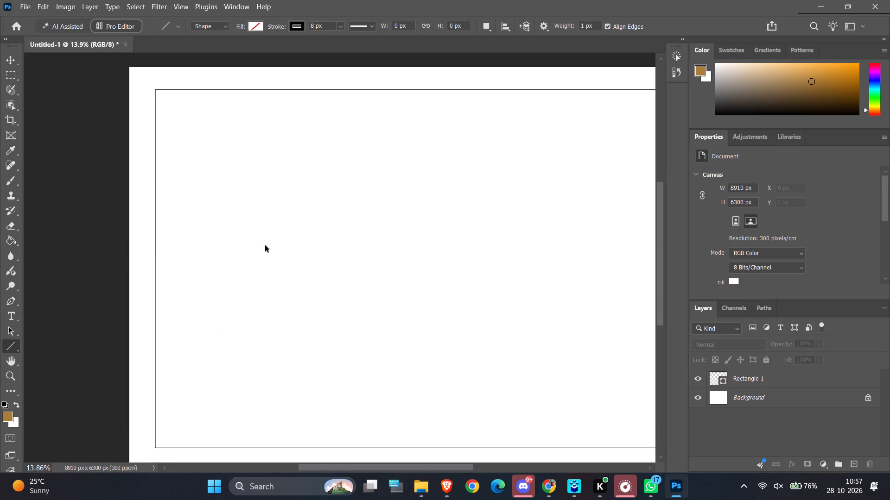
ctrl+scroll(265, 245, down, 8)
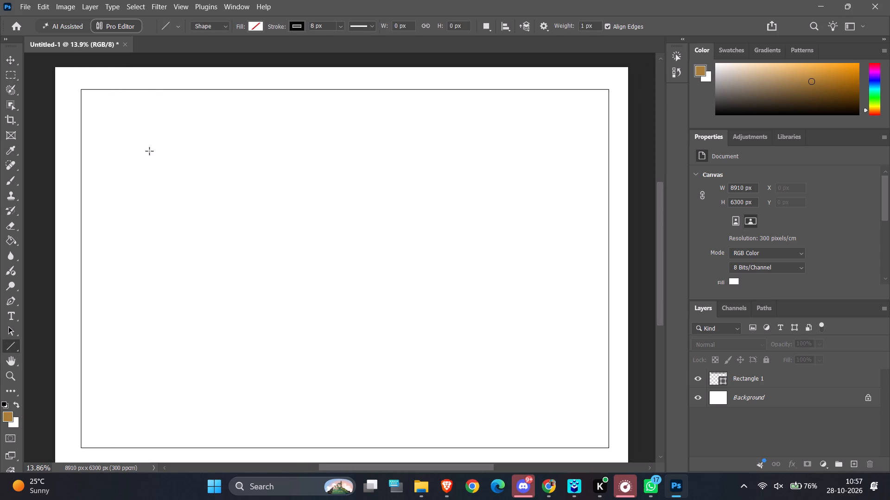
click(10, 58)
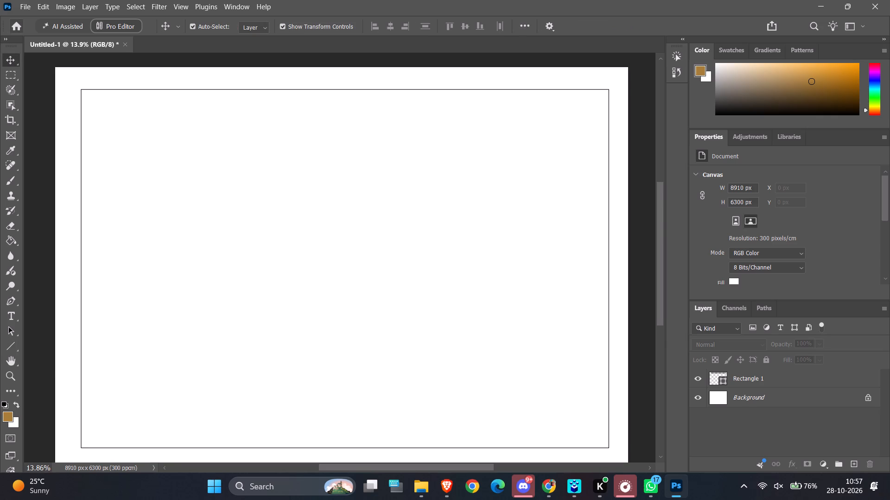
Open Rajesh Roadlines Racing Logo.png from the Desktop and bring the logo into the Untitled-1 document as a layer.
click(23, 1)
click(52, 34)
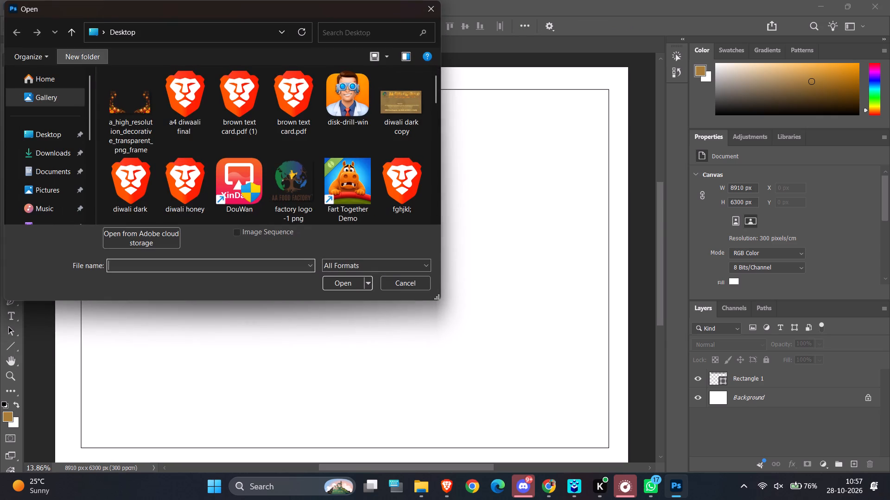
scroll(246, 180, down, 6)
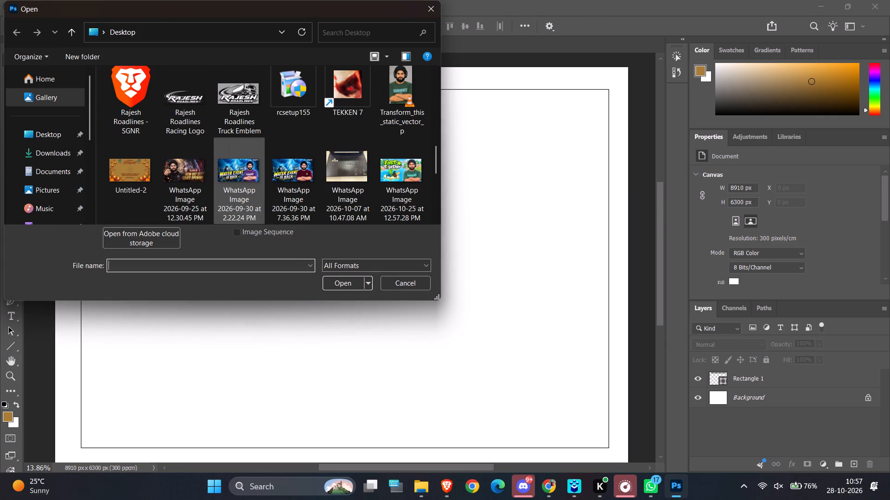
click(192, 101)
click(345, 287)
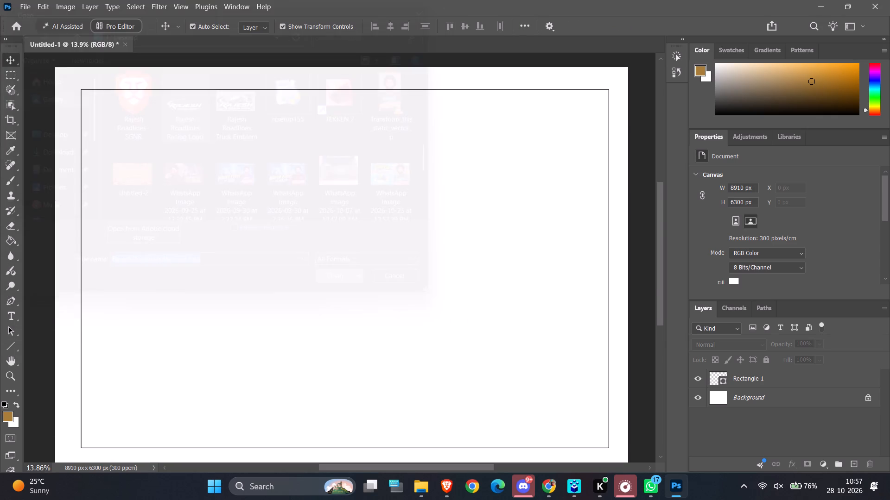
drag(246, 276, 190, 187)
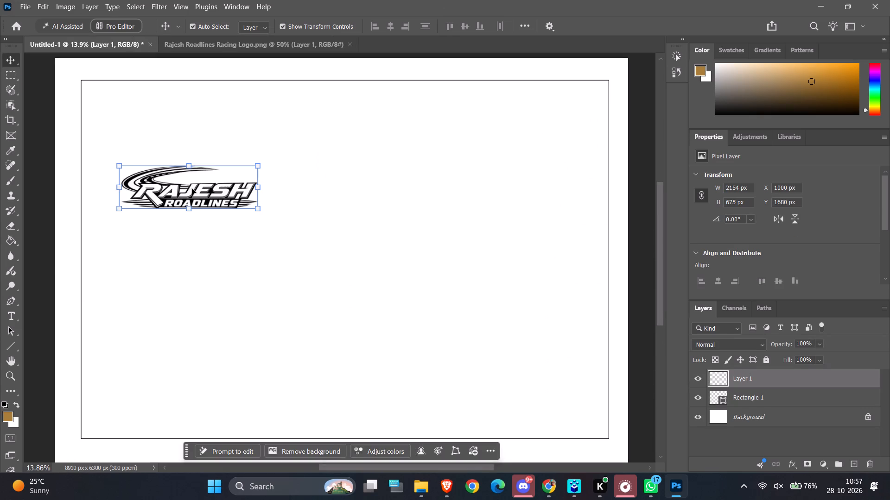
Place the logo in the border's upper-left corner and stretch it without skew to about 4655 x 1228 px.
drag(199, 189, 187, 114)
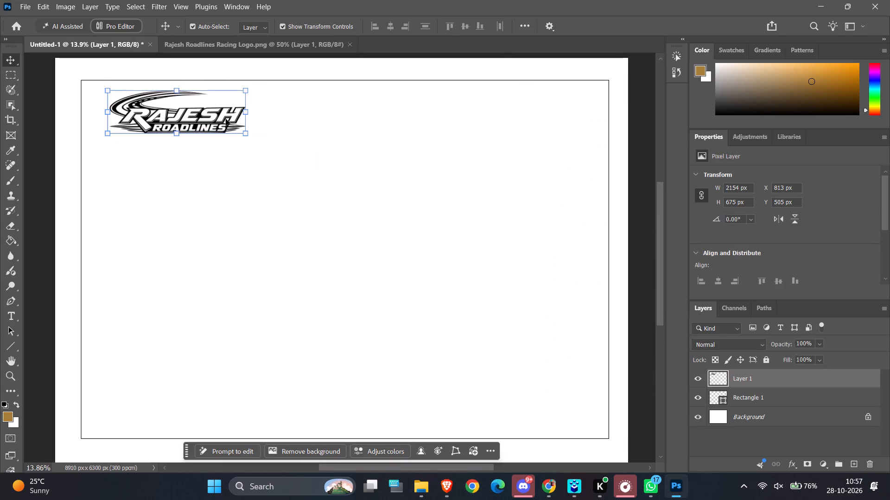
drag(251, 112, 412, 119)
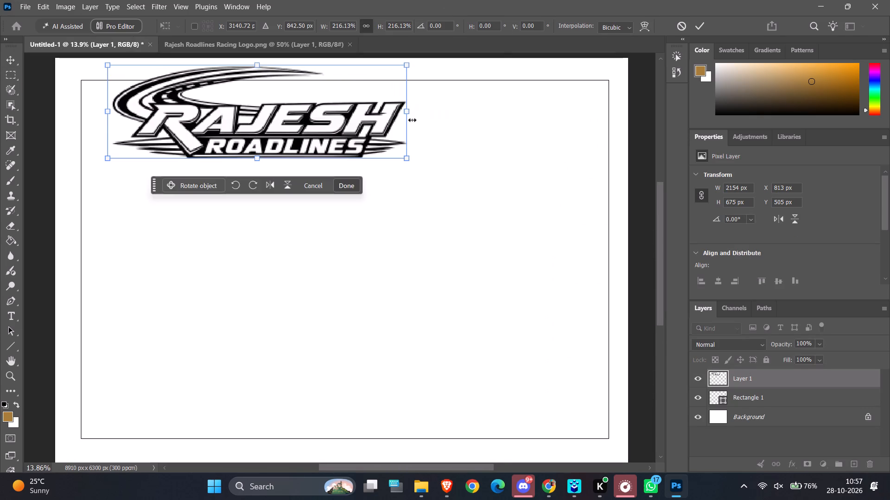
drag(291, 119, 291, 142)
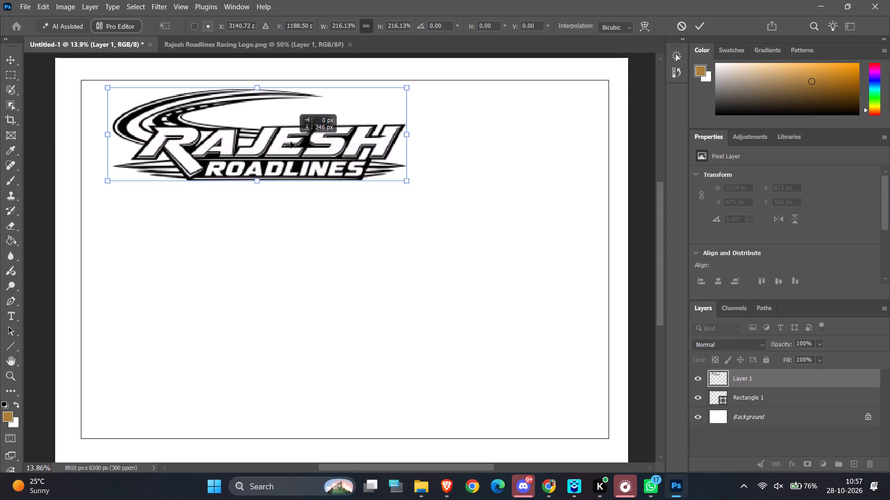
drag(291, 142, 291, 141)
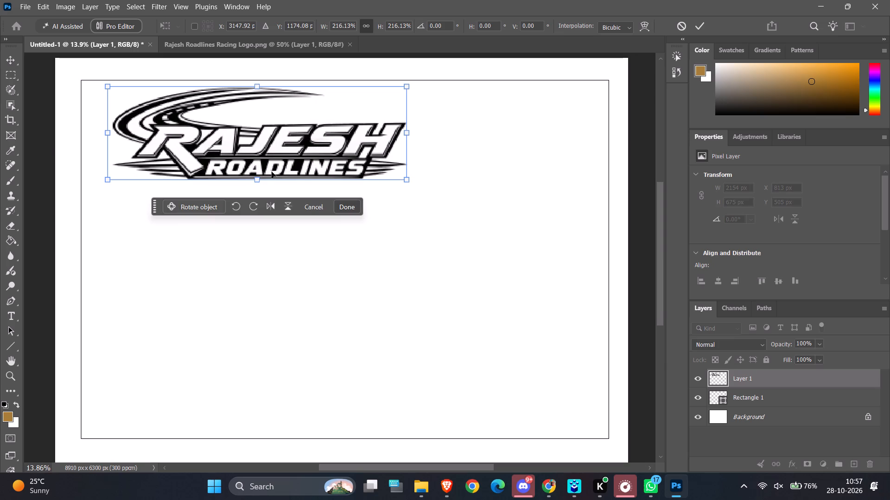
alt+drag(259, 182, 259, 173)
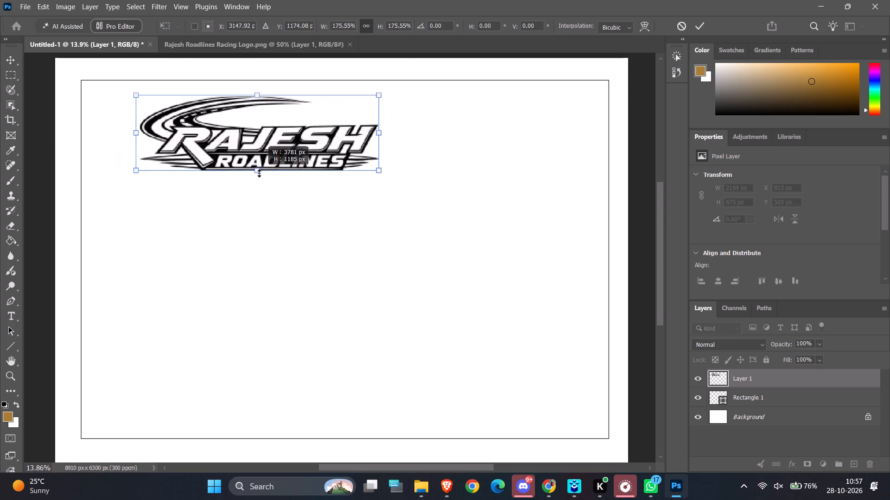
alt+drag(259, 173, 274, 173)
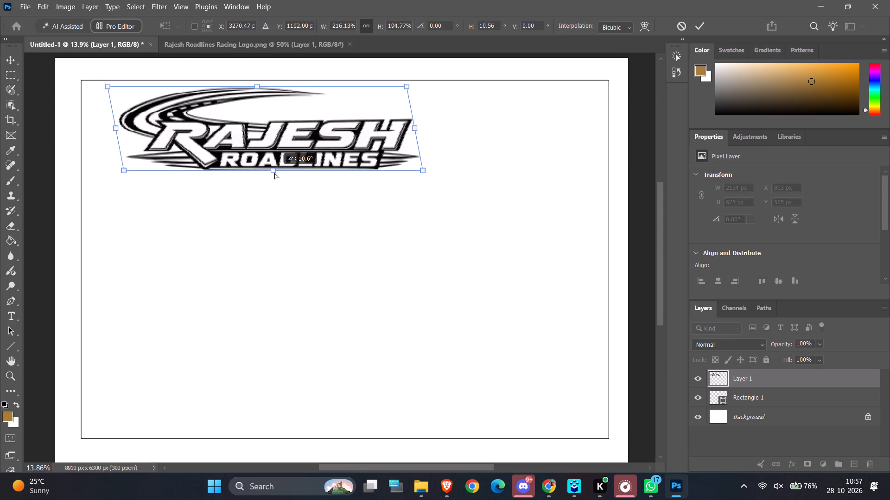
alt+drag(274, 173, 299, 174)
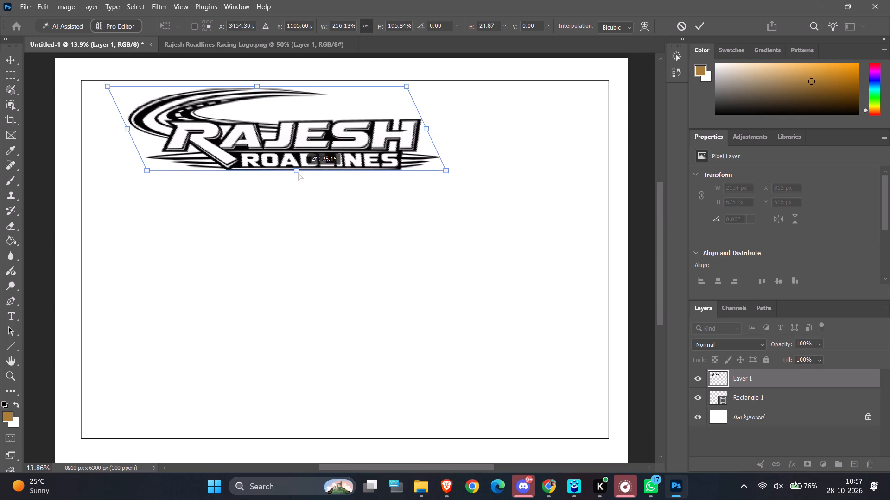
alt+drag(299, 174, 256, 168)
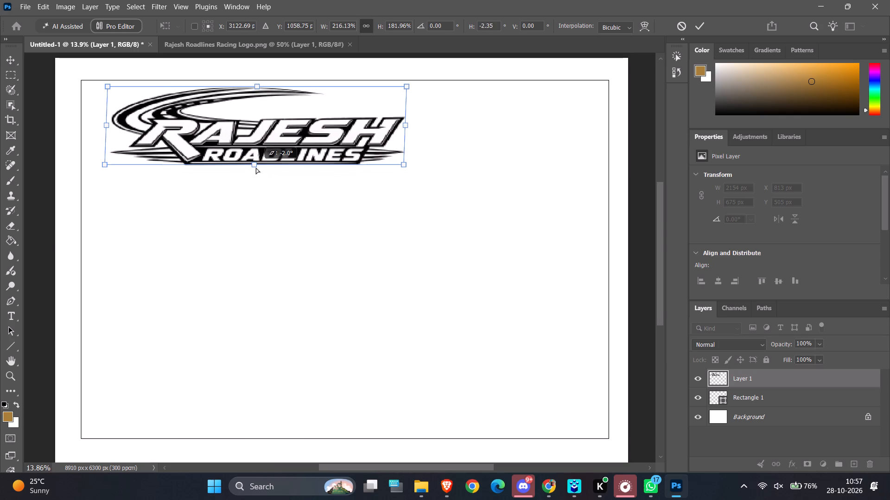
alt+drag(256, 168, 259, 168)
click(350, 192)
click(444, 205)
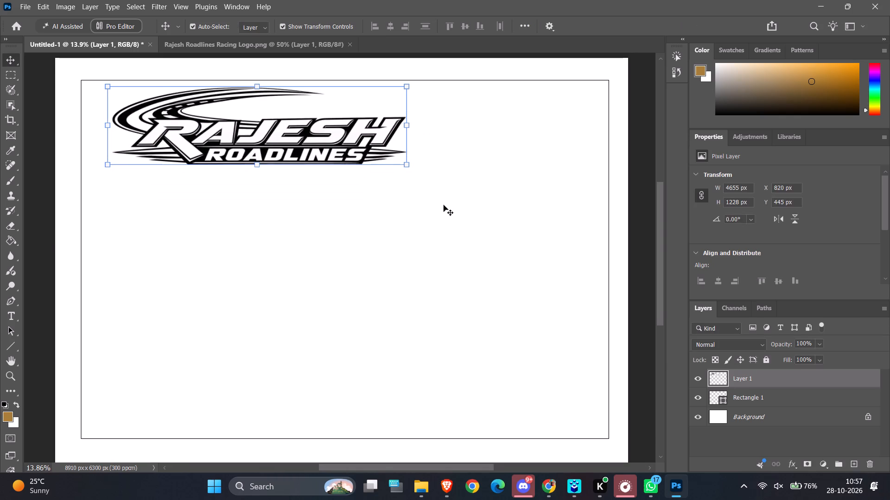
Scale the logo proportionally to about 112% and move it up against the border's top edge.
click(297, 138)
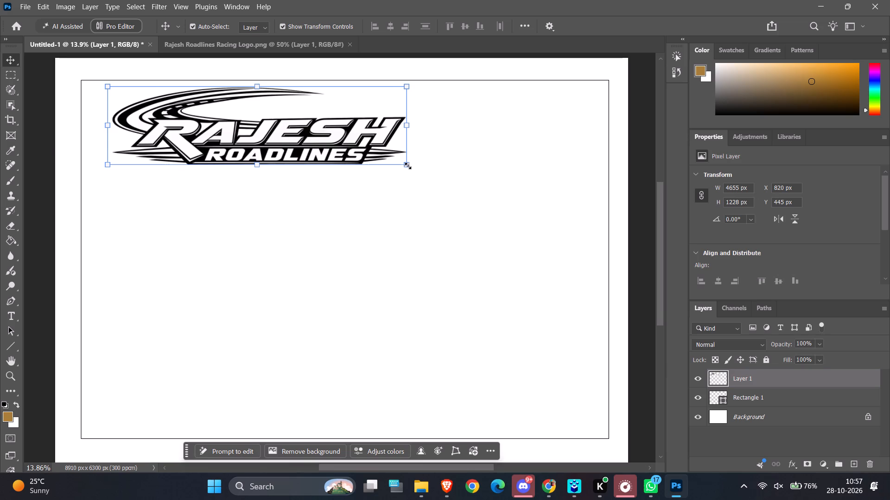
drag(406, 167, 440, 187)
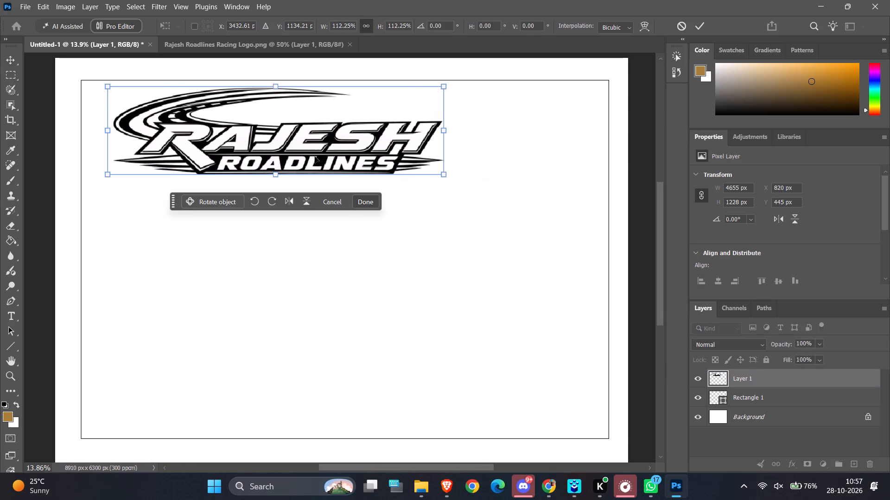
click(309, 152)
click(467, 161)
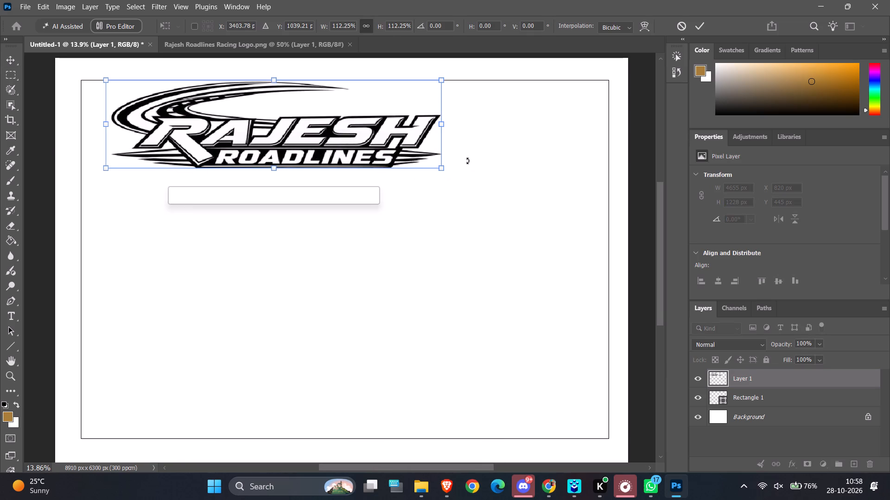
click(371, 195)
click(442, 201)
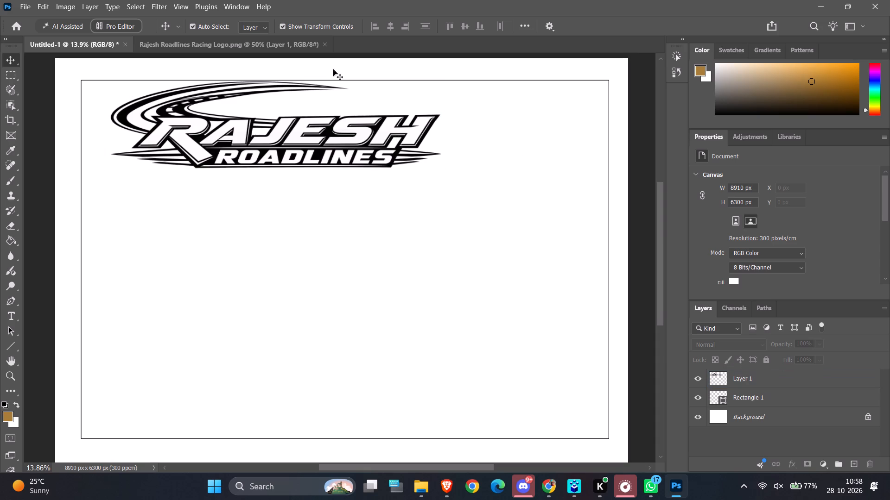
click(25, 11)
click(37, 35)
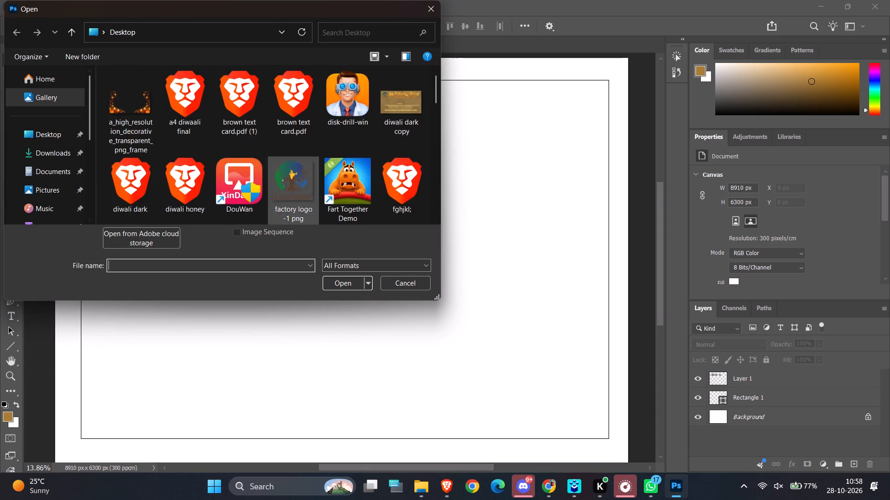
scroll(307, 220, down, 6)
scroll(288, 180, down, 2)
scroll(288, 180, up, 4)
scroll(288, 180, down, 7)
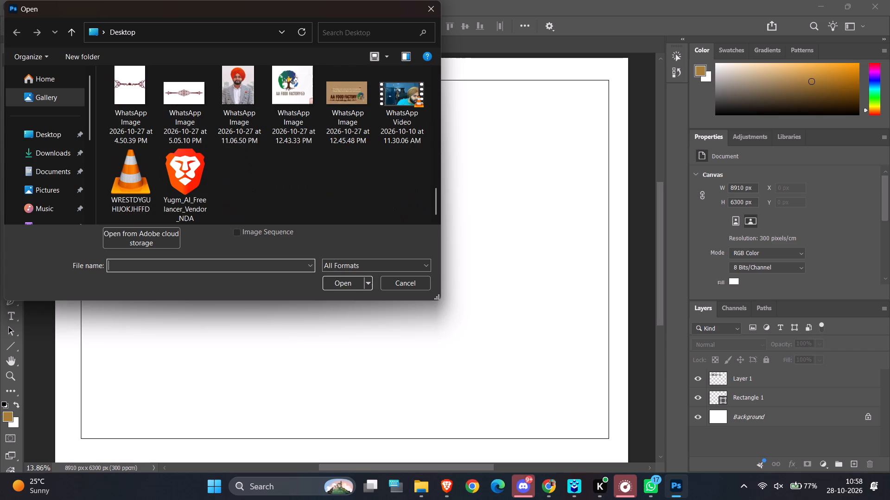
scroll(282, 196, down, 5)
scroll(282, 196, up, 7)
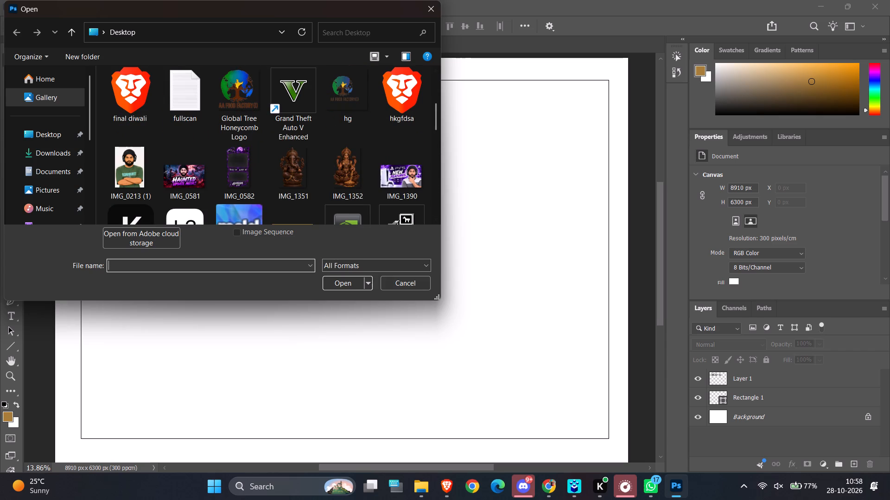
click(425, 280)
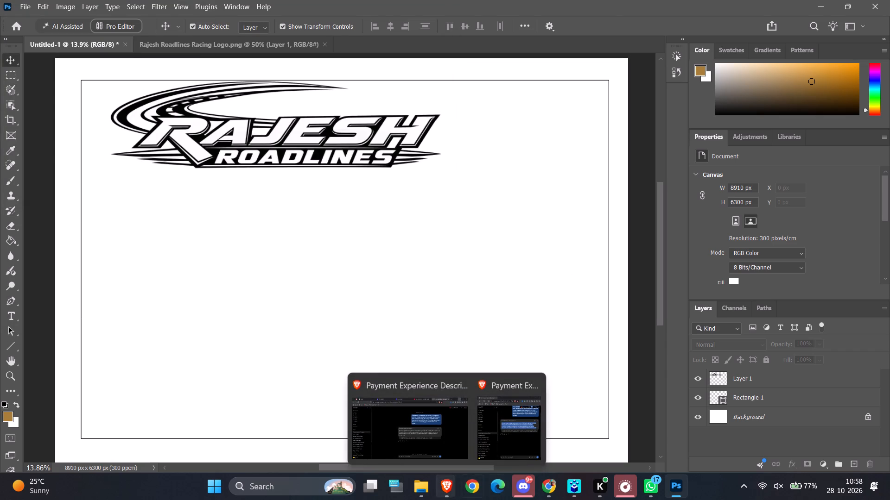
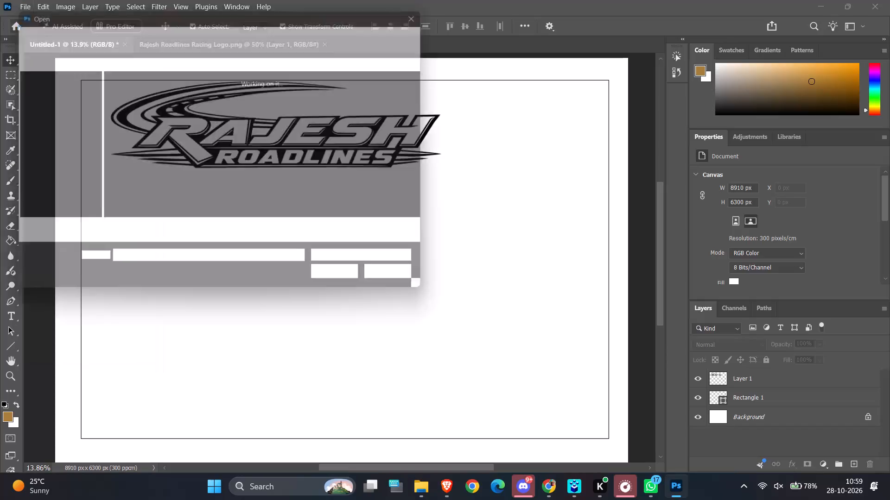
Open Monochrome Semi-Truck Vector Illustration.png from the Desktop.
scroll(194, 207, down, 5)
scroll(259, 164, down, 5)
scroll(283, 128, up, 3)
click(302, 97)
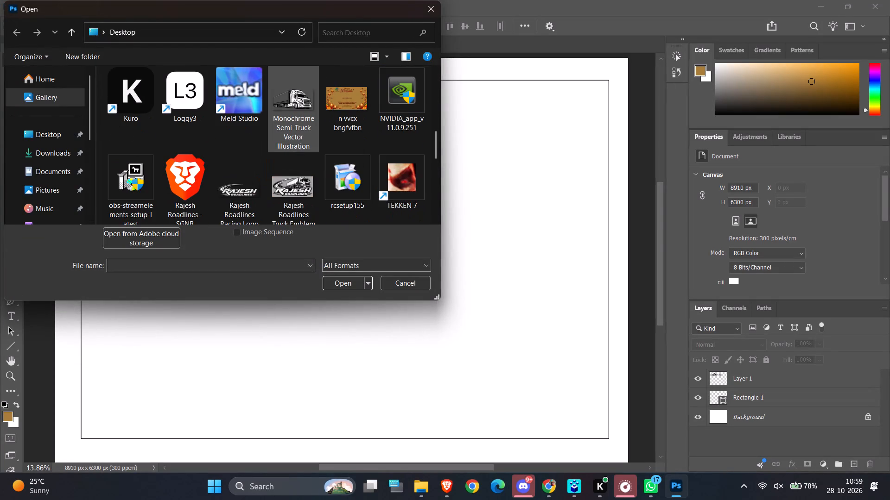
click(350, 282)
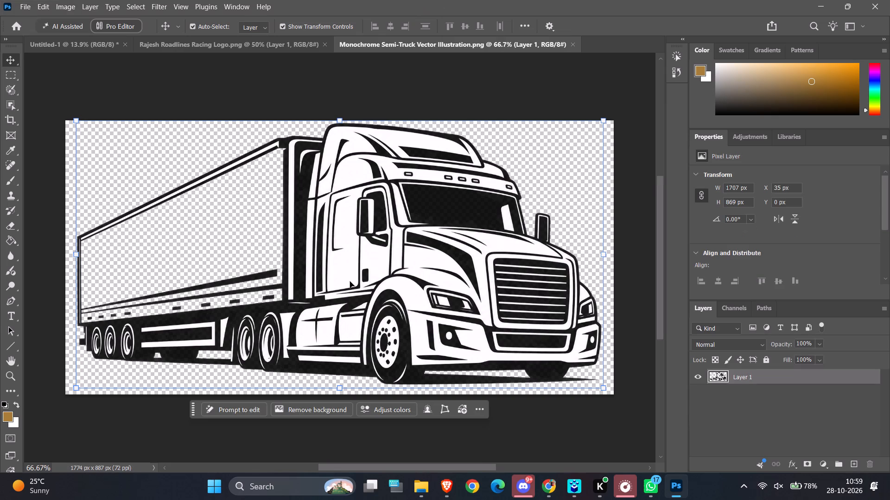
Bring the truck illustration into the Untitled-1 document as a layer and place it against the logo's right end, at about X 5802, Y 742 px.
drag(346, 207, 161, 33)
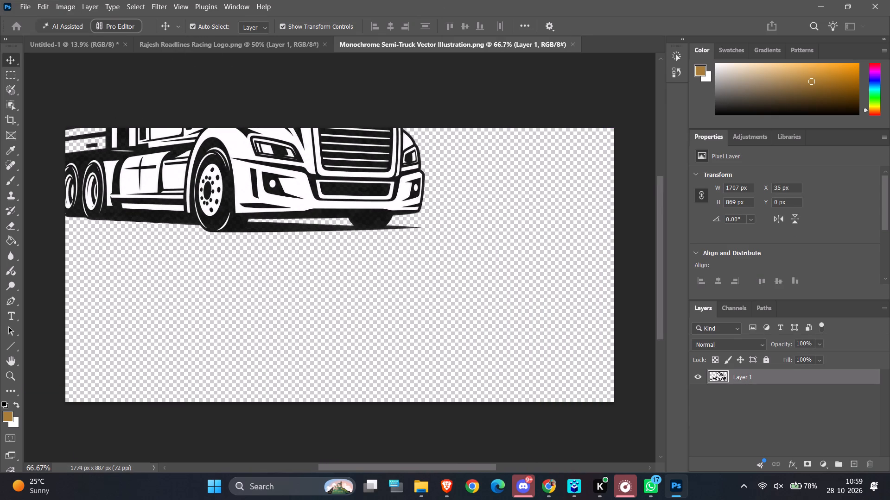
drag(161, 33, 292, 147)
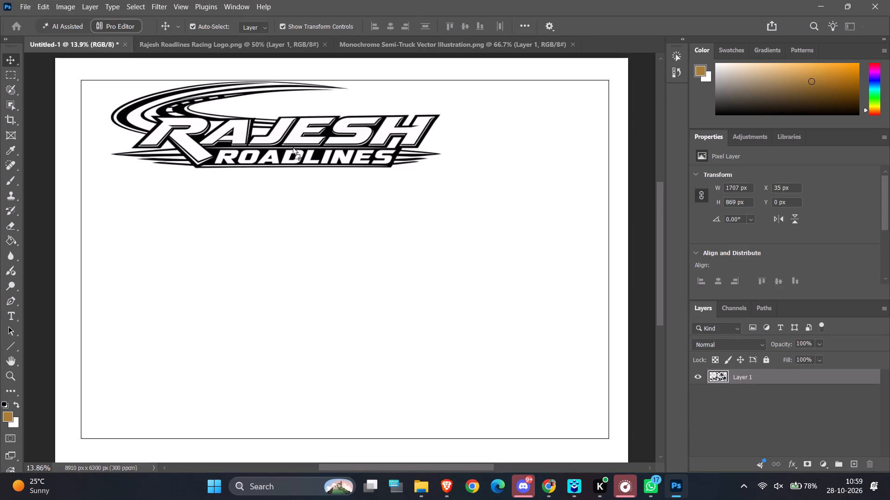
drag(292, 147, 404, 175)
drag(422, 182, 502, 141)
Examine up close how the truck's trailer meets the end of the logo, and review the whole page with nothing selected.
ctrl+scroll(474, 200, up, 5)
ctrl+alt+scroll(474, 200, down, 4)
ctrl+alt+scroll(474, 200, up, 4)
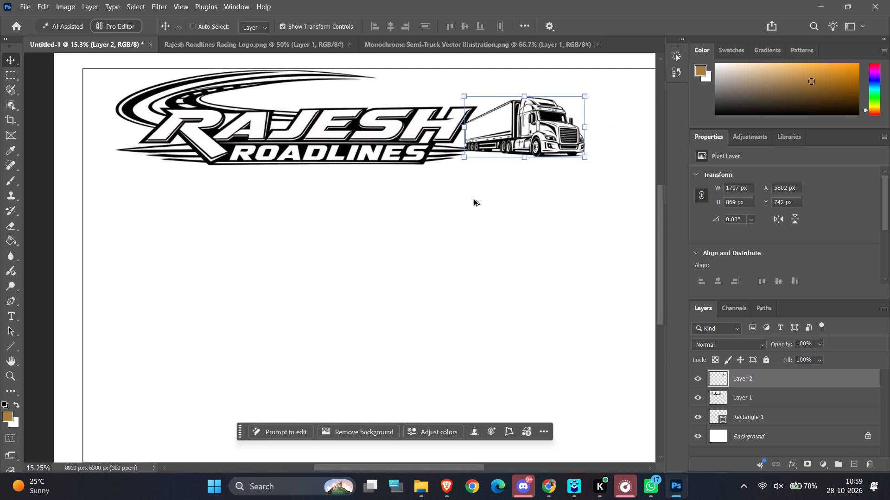
ctrl+alt+scroll(474, 200, up, 7)
scroll(510, 181, up, 12)
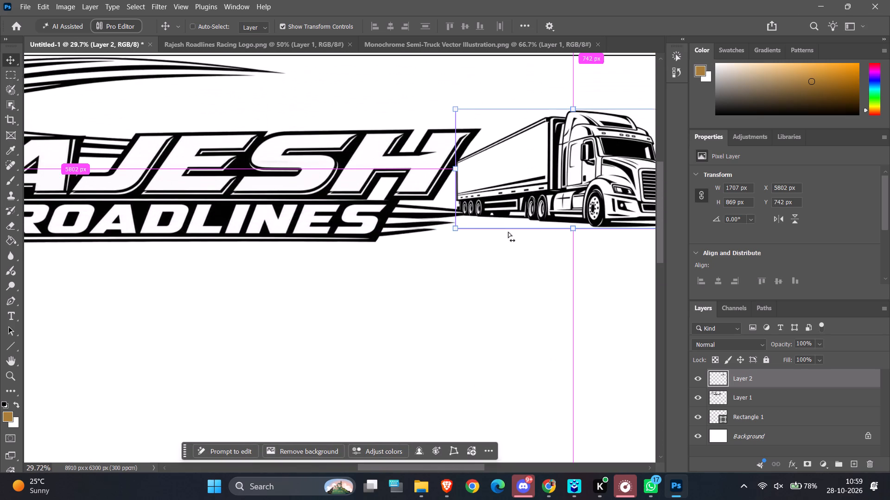
ctrl+scroll(508, 232, up, 4)
ctrl+scroll(508, 232, down, 4)
ctrl+alt+scroll(508, 232, up, 7)
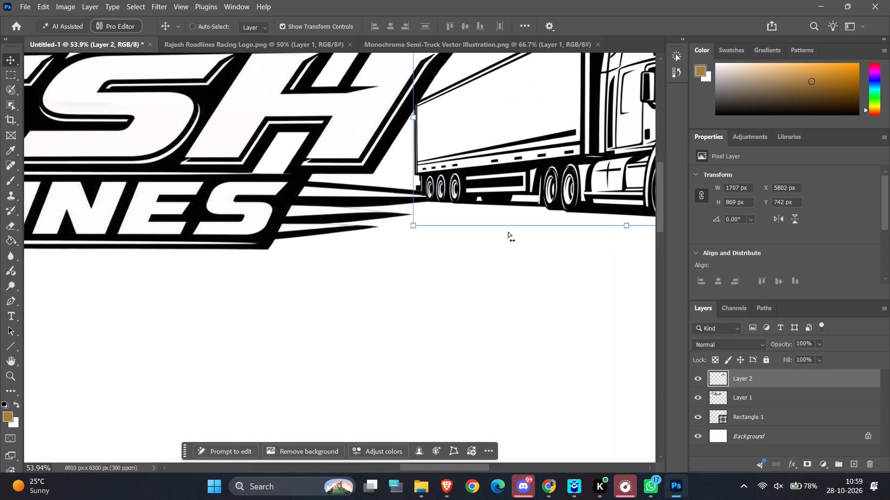
ctrl+alt+scroll(508, 232, down, 12)
ctrl+scroll(508, 232, down, 5)
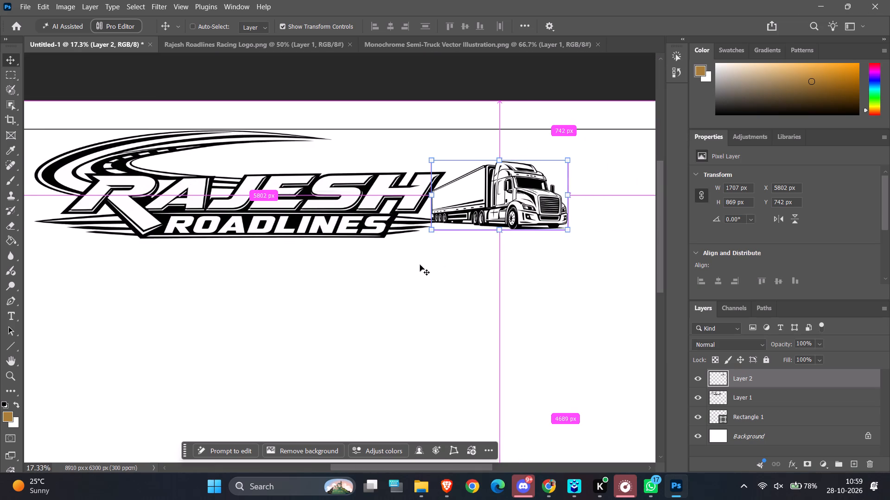
ctrl+scroll(420, 265, down, 5)
ctrl+scroll(414, 266, up, 5)
ctrl+alt+scroll(414, 266, down, 5)
click(414, 266)
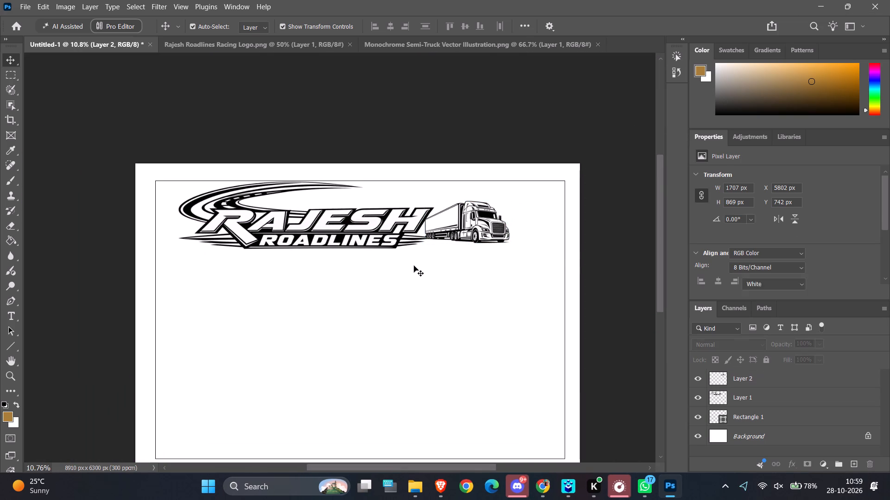
scroll(572, 254, down, 5)
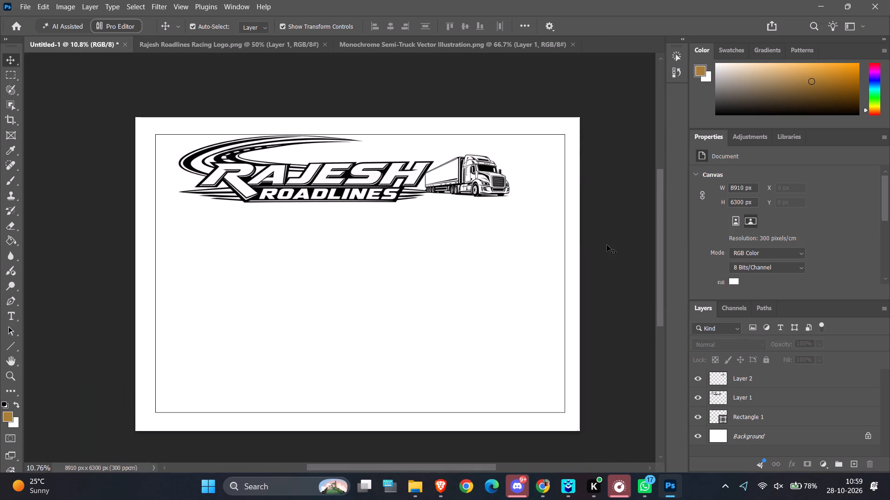
click(607, 245)
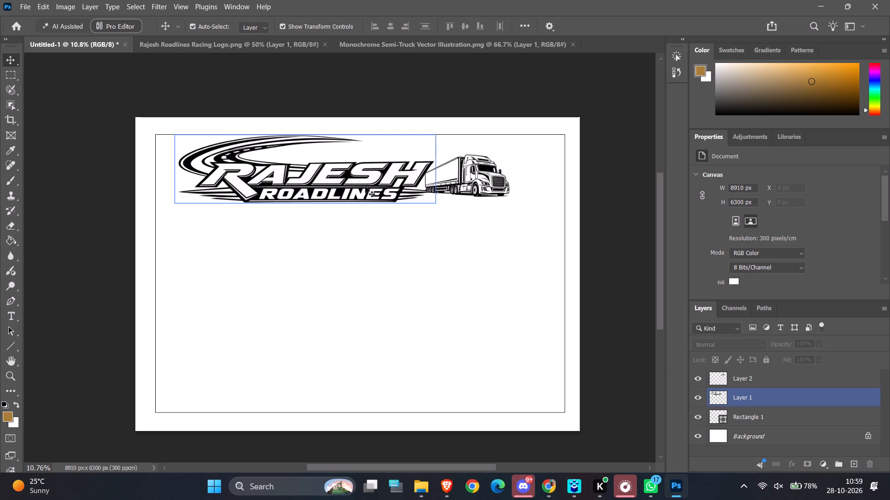
click(604, 192)
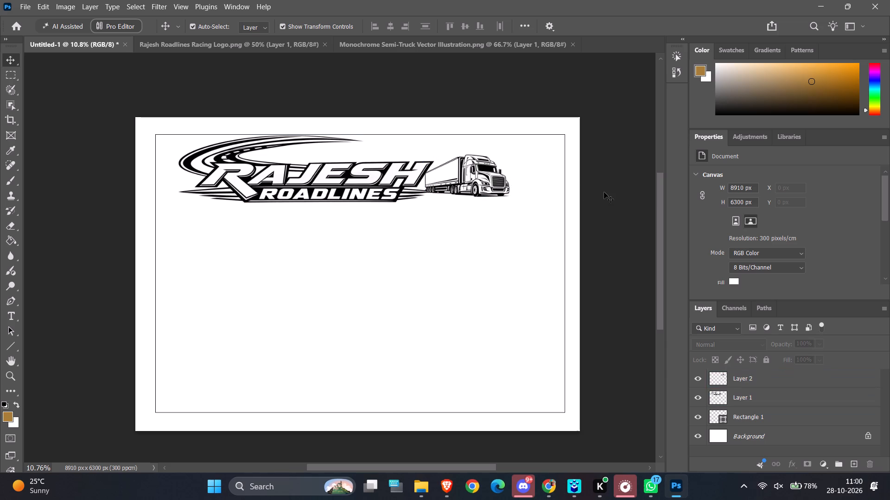
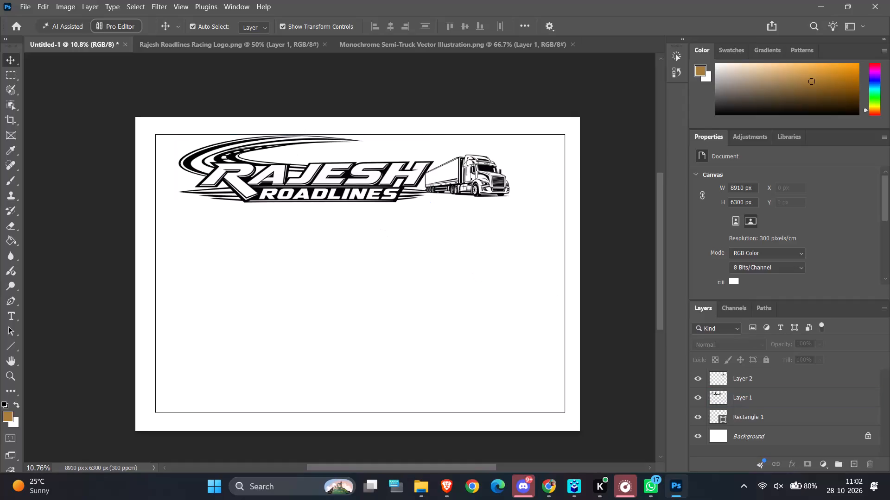
Examine the logo-and-truck header up close, including where the trailer meets the logo, and against the whole page.
ctrl+alt+scroll(498, 259, up, 5)
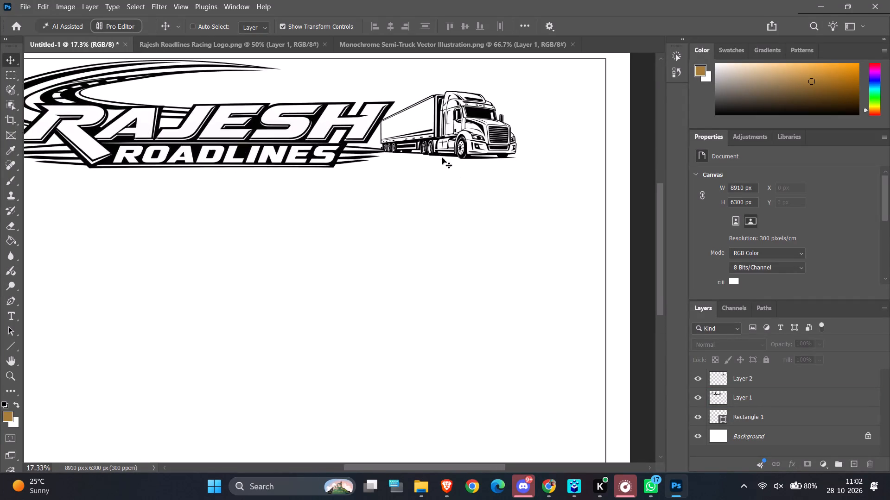
ctrl+alt+scroll(440, 155, up, 6)
ctrl+alt+scroll(355, 136, up, 7)
ctrl+alt+scroll(355, 136, down, 13)
scroll(355, 136, up, 4)
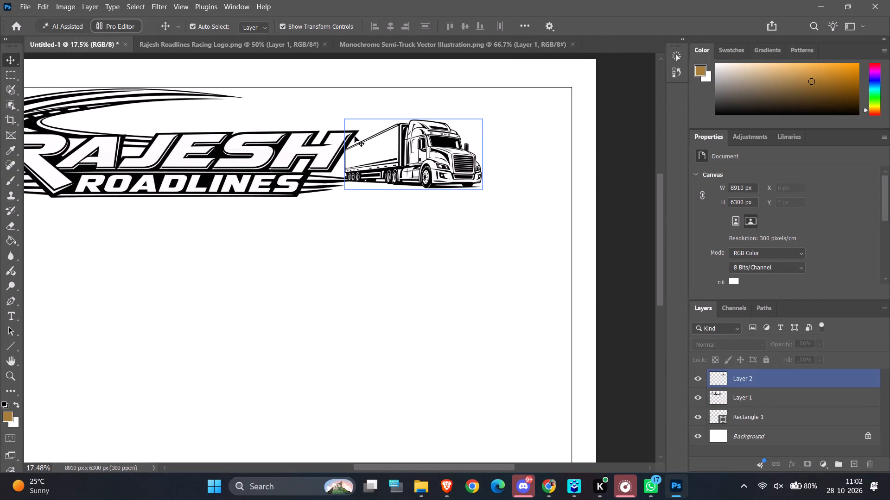
ctrl+scroll(355, 136, up, 6)
ctrl+alt+scroll(355, 136, down, 5)
ctrl+scroll(176, 206, up, 6)
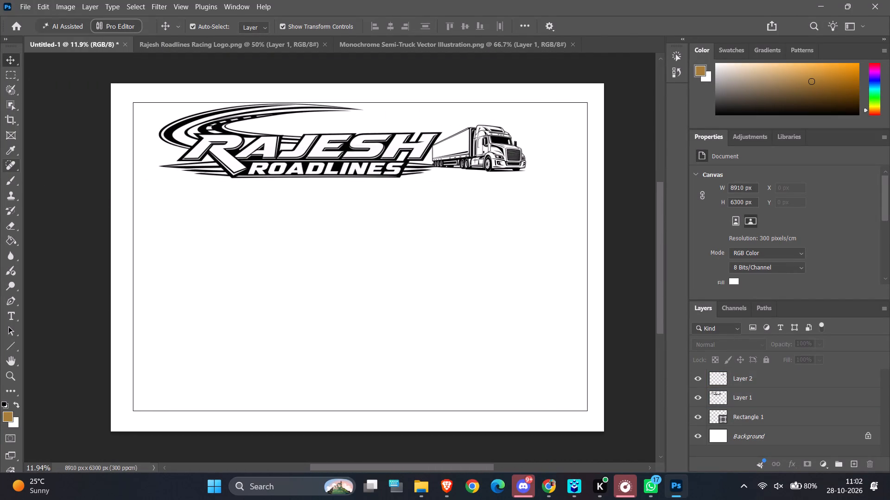
Draw a horizontal 8 px black line about 8205 px long below the header, spanning the border's width at about Y 1851 px.
click(12, 348)
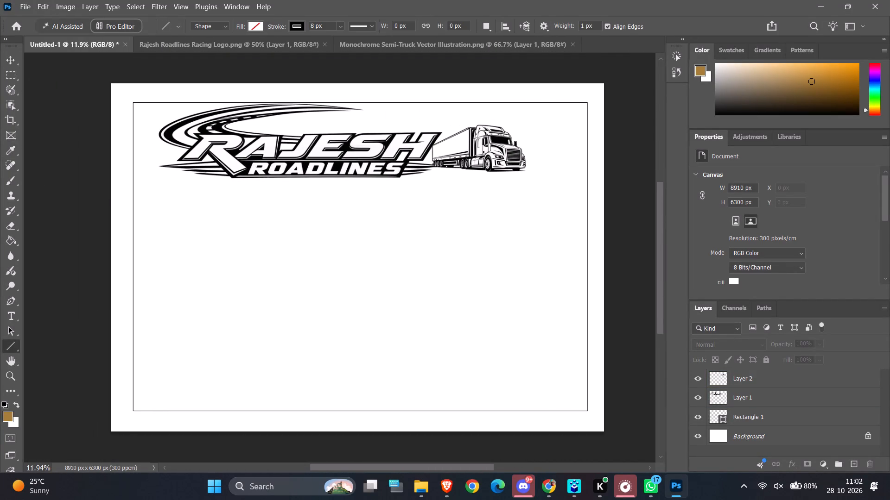
ctrl+alt+scroll(299, 320, up, 3)
ctrl+scroll(86, 172, down, 1)
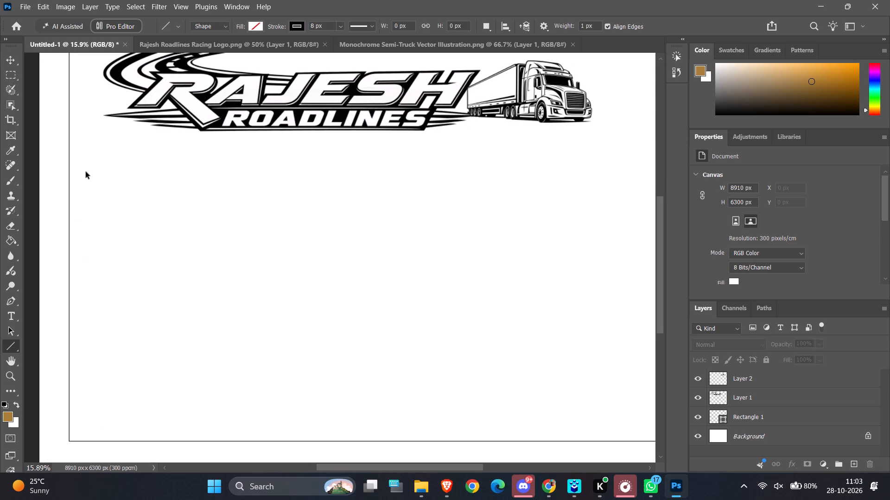
ctrl+scroll(86, 172, down, 3)
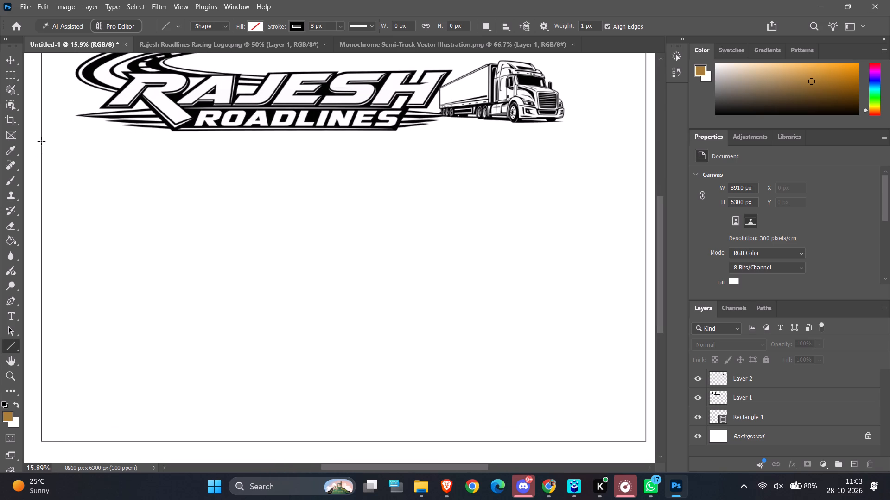
drag(41, 141, 579, 139)
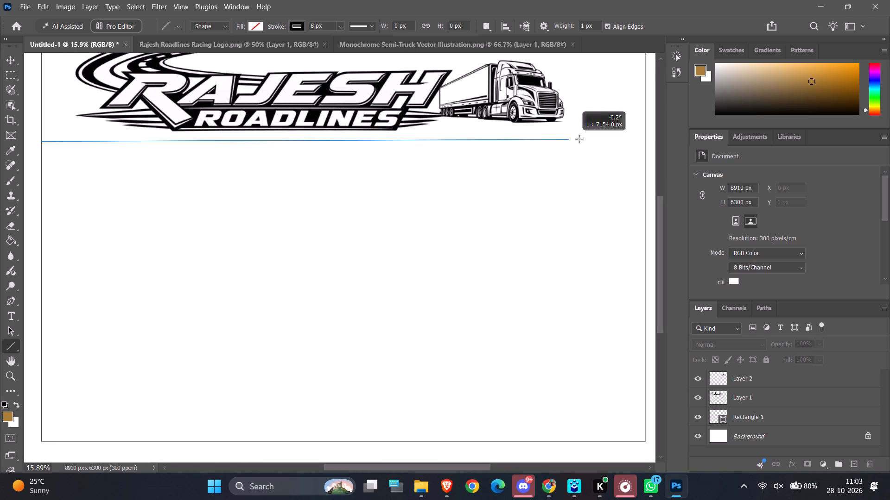
drag(579, 139, 643, 136)
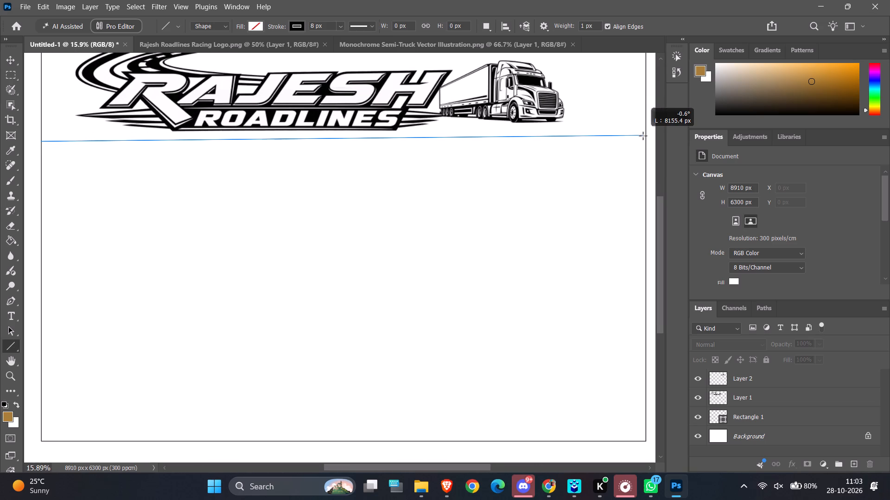
drag(643, 136, 645, 142)
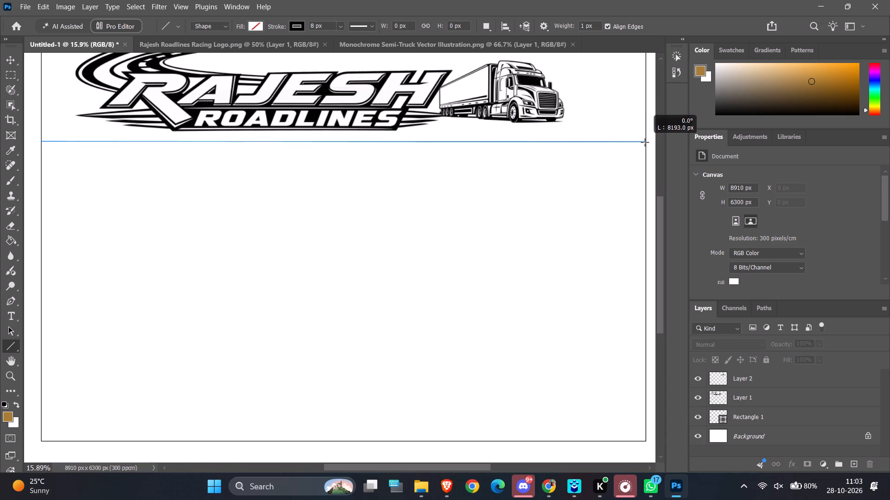
drag(645, 142, 645, 139)
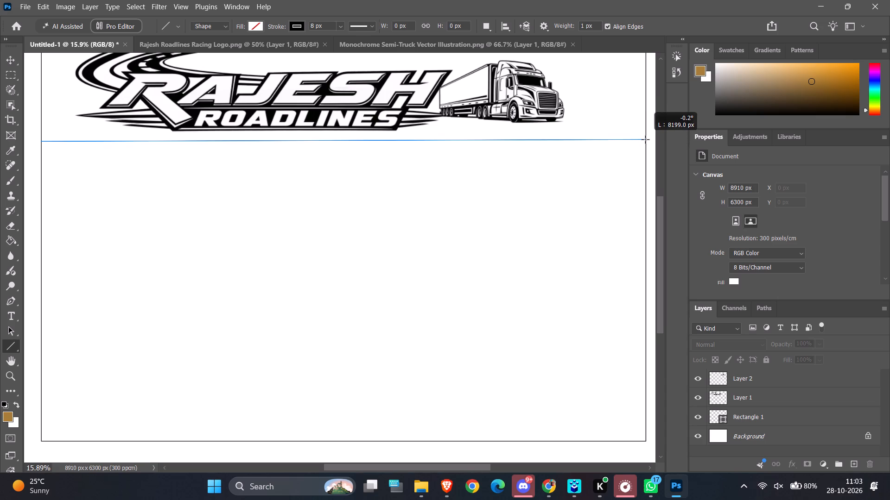
drag(645, 139, 643, 139)
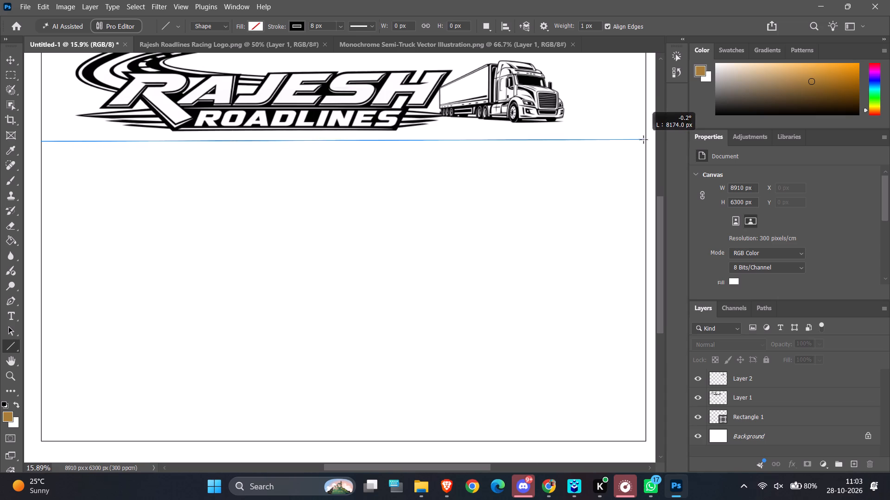
drag(643, 139, 641, 141)
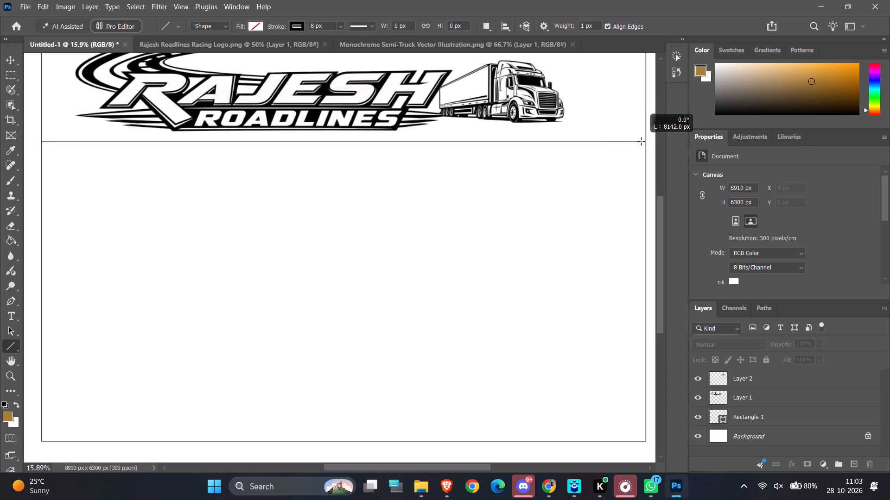
drag(641, 141, 644, 141)
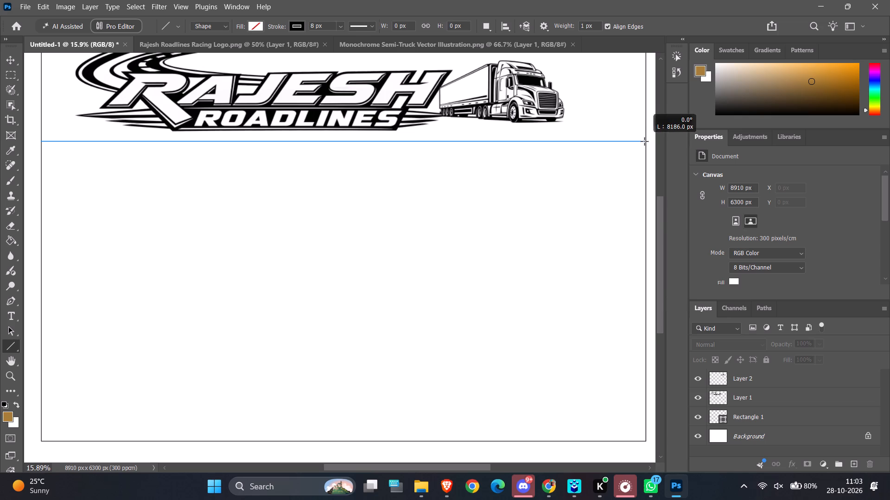
drag(644, 141, 645, 141)
drag(645, 141, 646, 142)
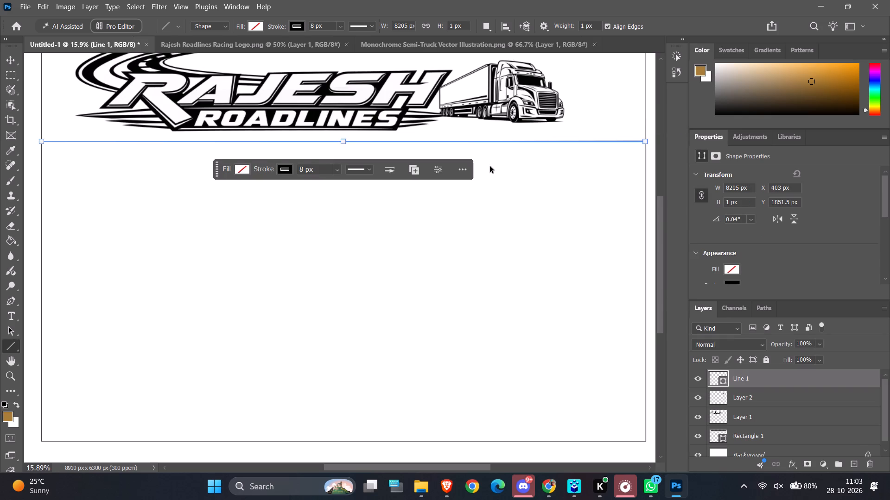
ctrl+alt+scroll(490, 166, up, 6)
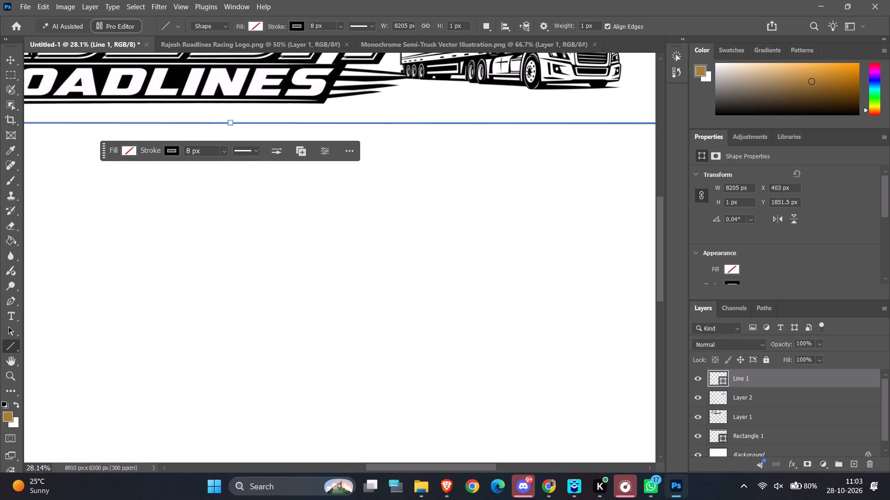
click(254, 153)
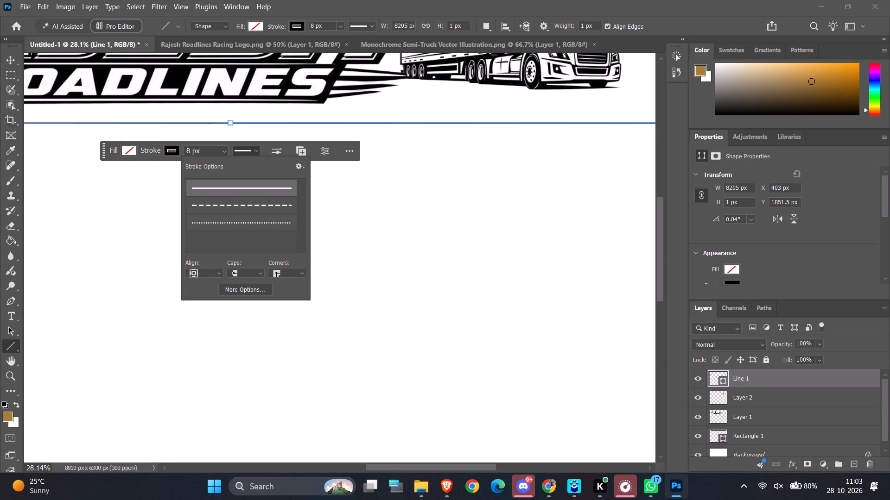
click(8, 60)
click(36, 187)
Examine the divider line beneath the logo up close and within the whole header.
ctrl+alt+scroll(184, 191, down, 10)
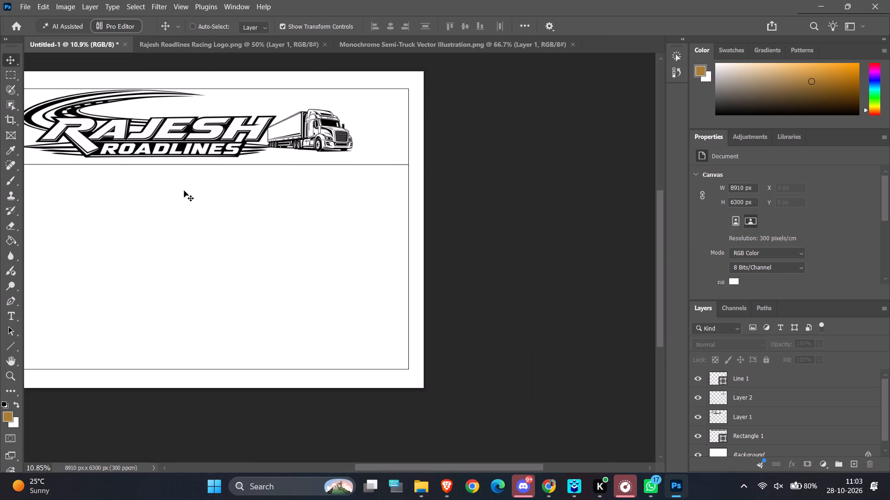
ctrl+scroll(144, 208, up, 13)
ctrl+alt+scroll(227, 162, up, 11)
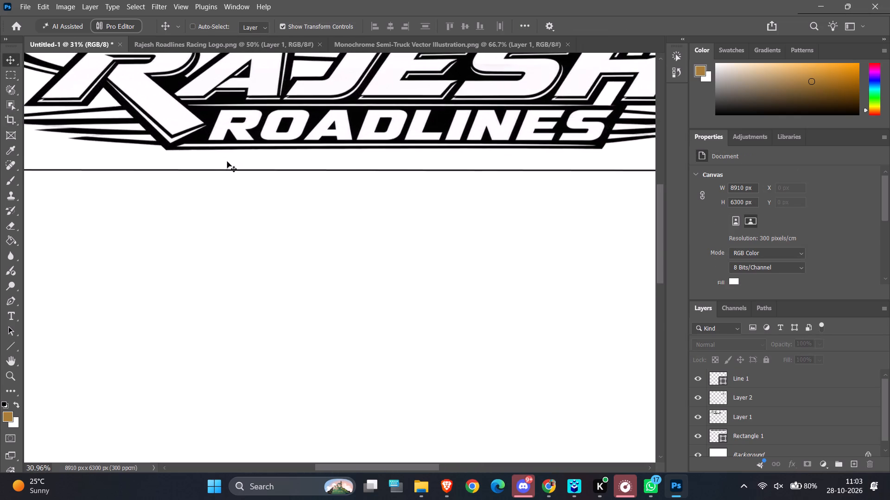
ctrl+alt+scroll(257, 177, up, 6)
ctrl+alt+scroll(257, 177, down, 20)
ctrl+alt+scroll(257, 177, down, 4)
ctrl+scroll(271, 183, up, 7)
ctrl+alt+scroll(271, 183, up, 3)
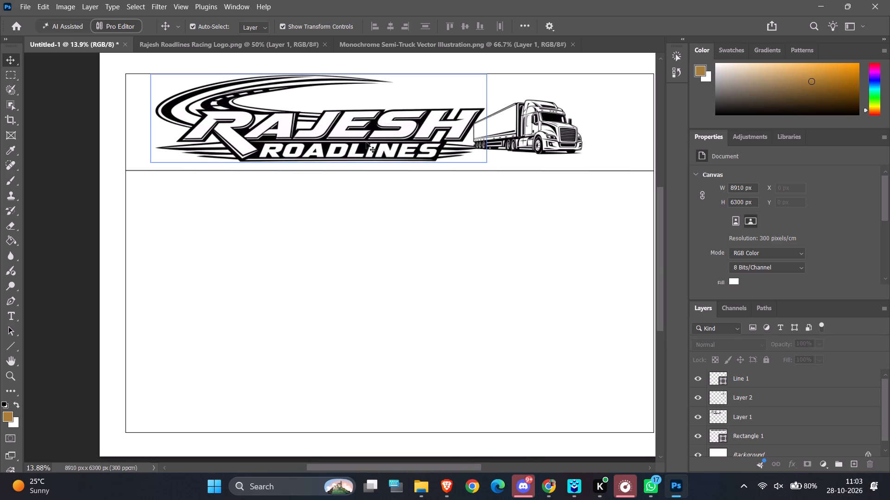
Scale the Rajesh Roadlines logo down proportionally about its centre to about 67.6%, roughly 3533 x 932 px.
click(366, 142)
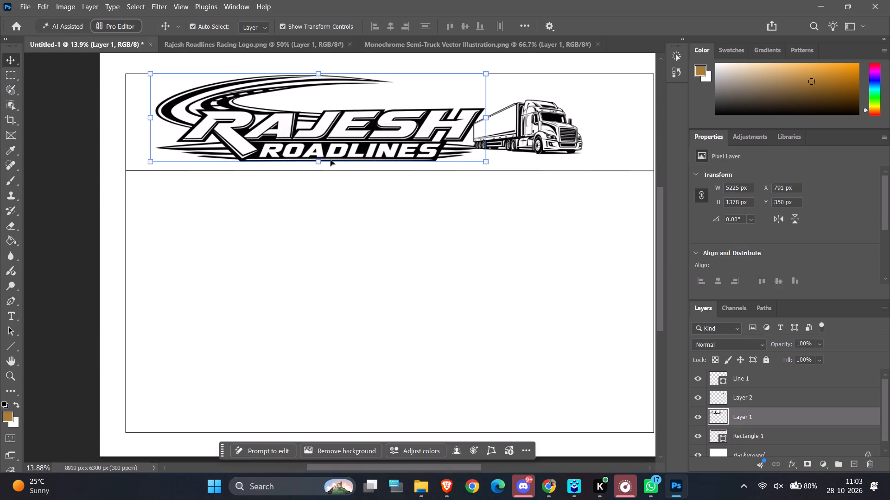
alt+drag(319, 163, 319, 157)
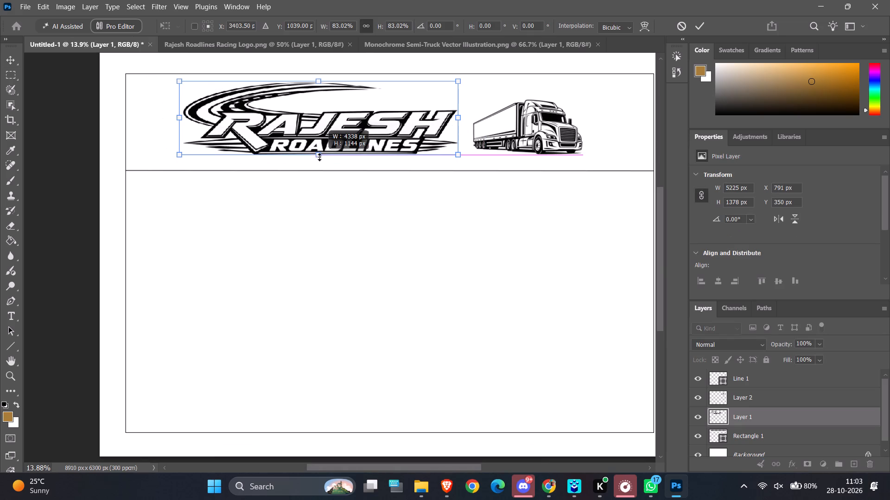
alt+drag(319, 157, 320, 149)
click(545, 134)
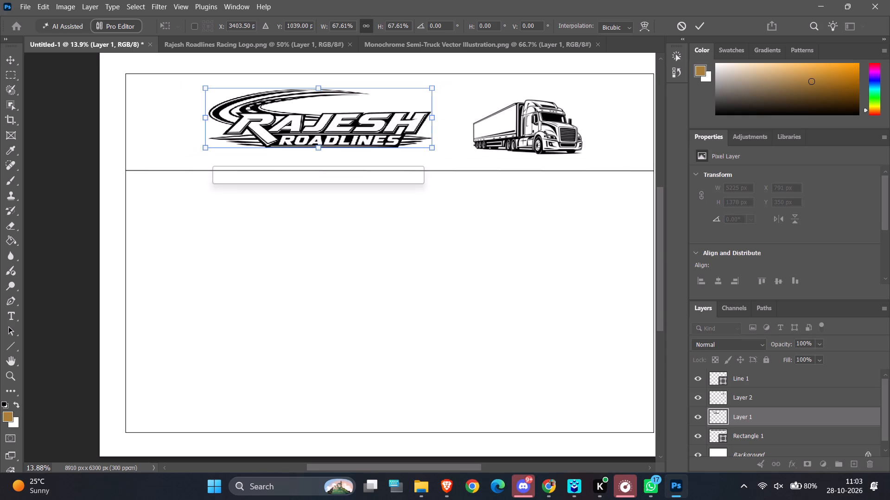
click(408, 172)
Move the logo toward the truck and slightly up, so its right end meets the back of the trailer.
drag(336, 125, 348, 127)
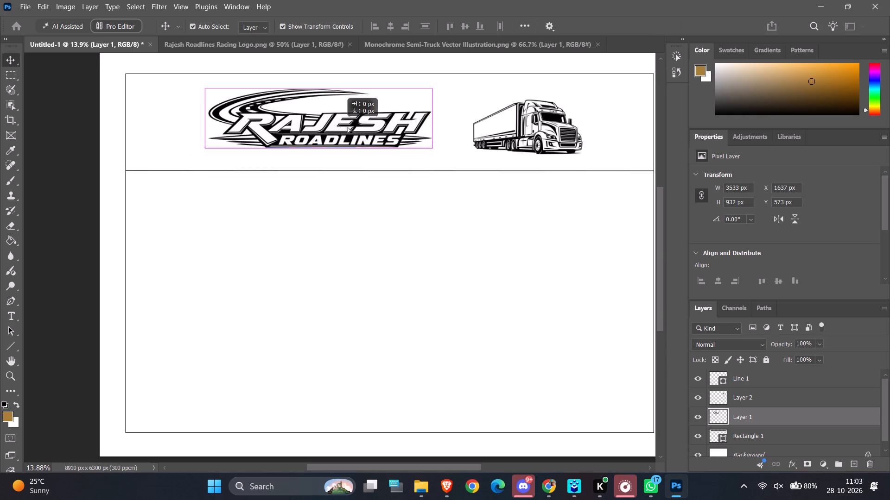
drag(348, 127, 381, 118)
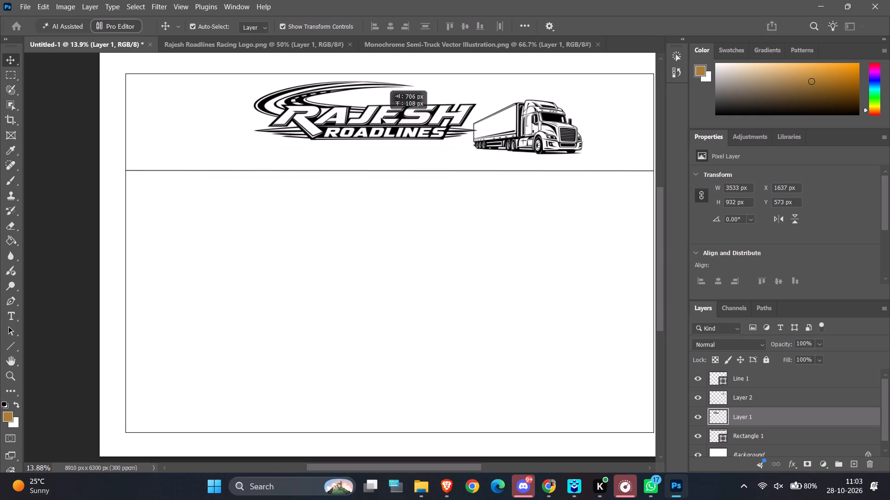
drag(381, 118, 381, 117)
Scale the truck proportionally to about 64.5% and move it against the logo's right end, centred at about X 6194, Y 1008 px.
click(539, 143)
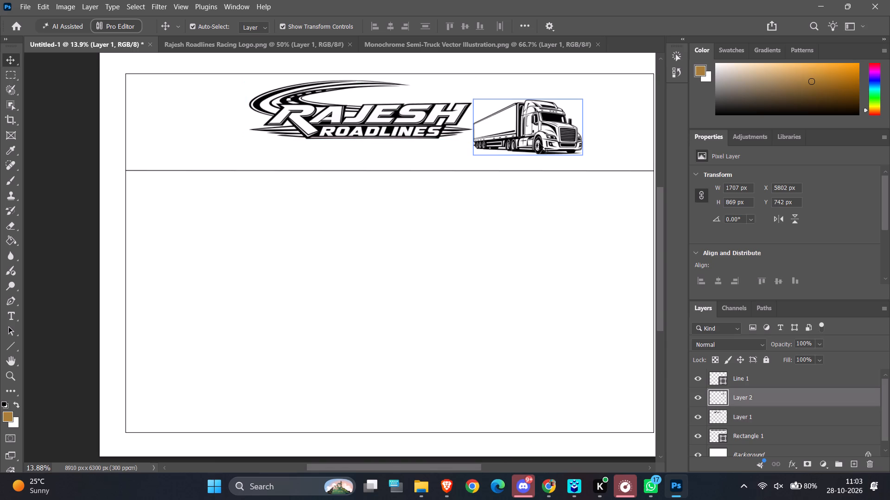
drag(584, 157, 584, 156)
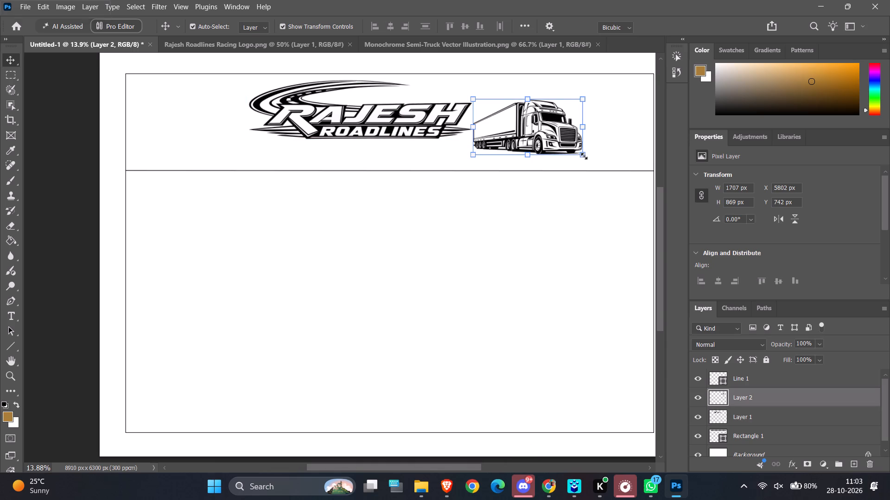
drag(584, 156, 546, 135)
drag(518, 125, 511, 125)
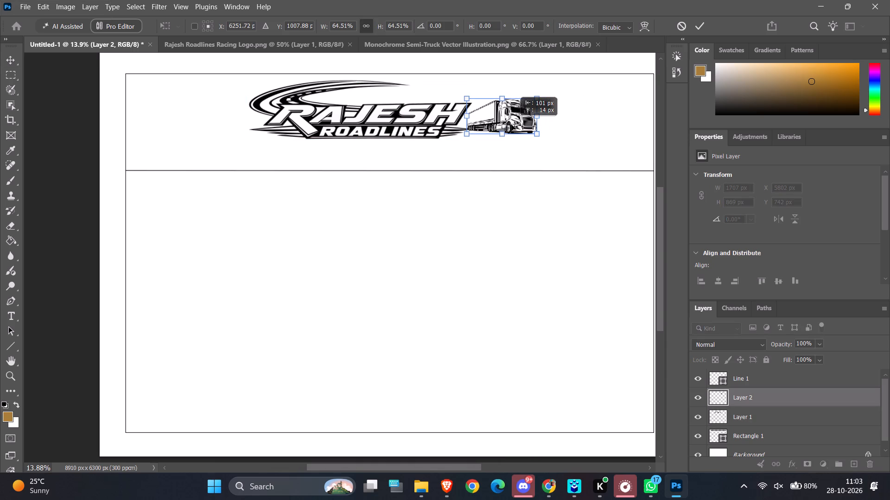
drag(511, 125, 508, 125)
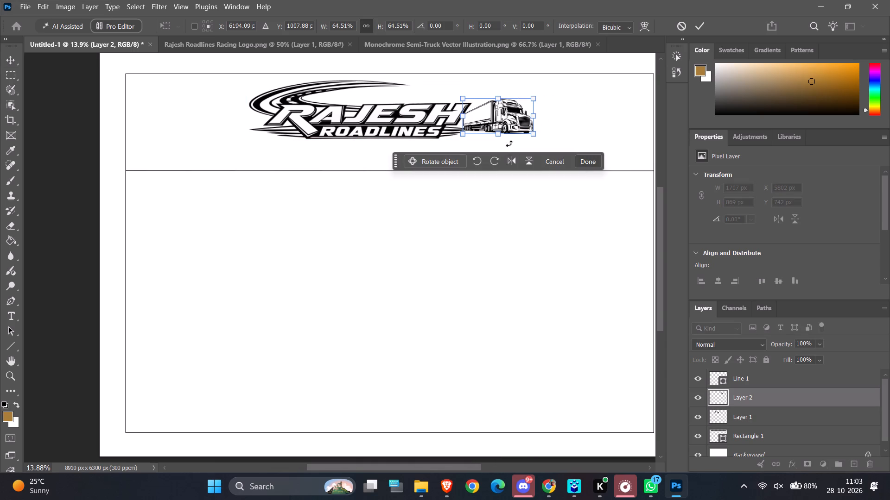
click(579, 159)
click(555, 222)
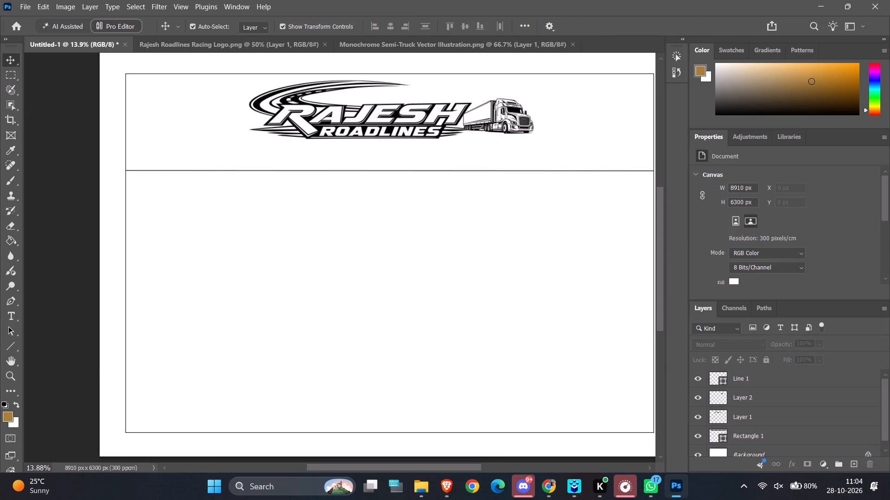
Move the horizontal divider line straight up to about Y 1398.5 px, so it sits just beneath the logo and truck.
click(11, 61)
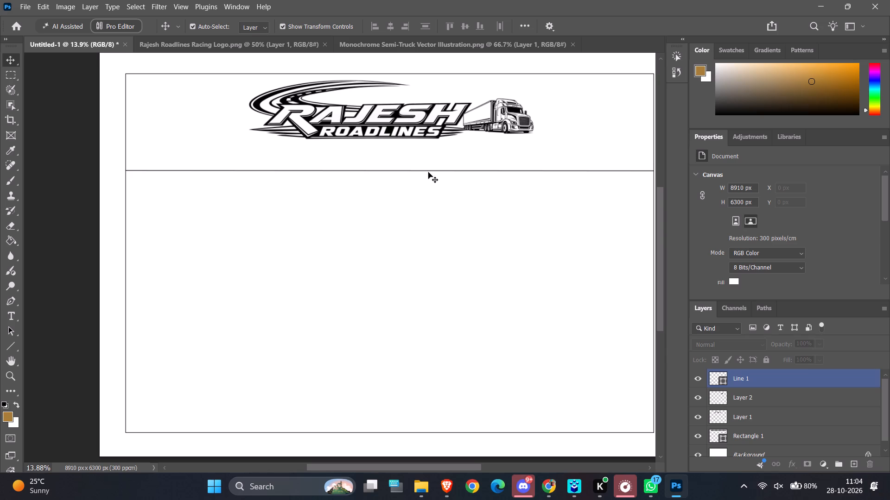
click(430, 170)
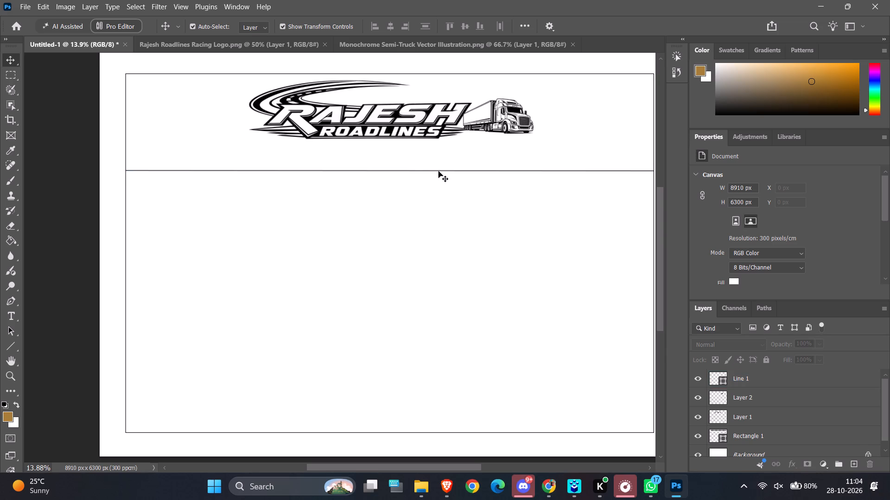
click(407, 170)
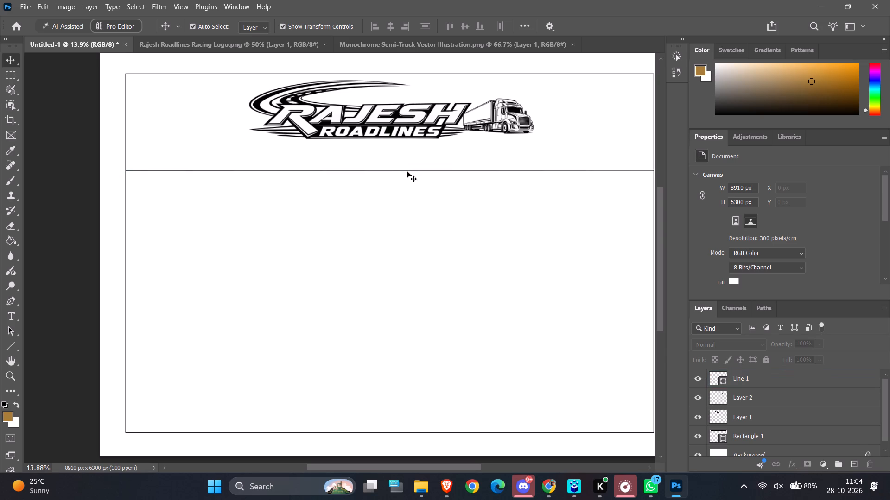
click(407, 170)
ctrl+scroll(406, 178, up, 5)
ctrl+alt+scroll(398, 169, up, 4)
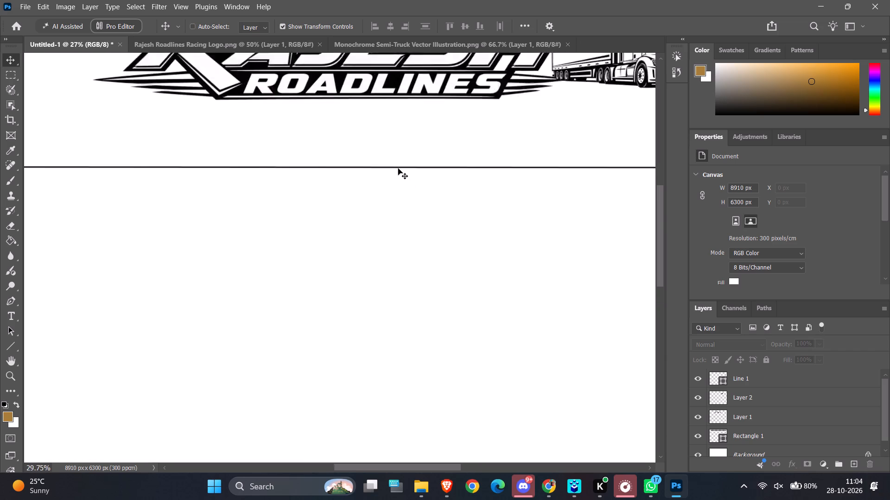
ctrl+alt+scroll(398, 169, up, 15)
click(397, 164)
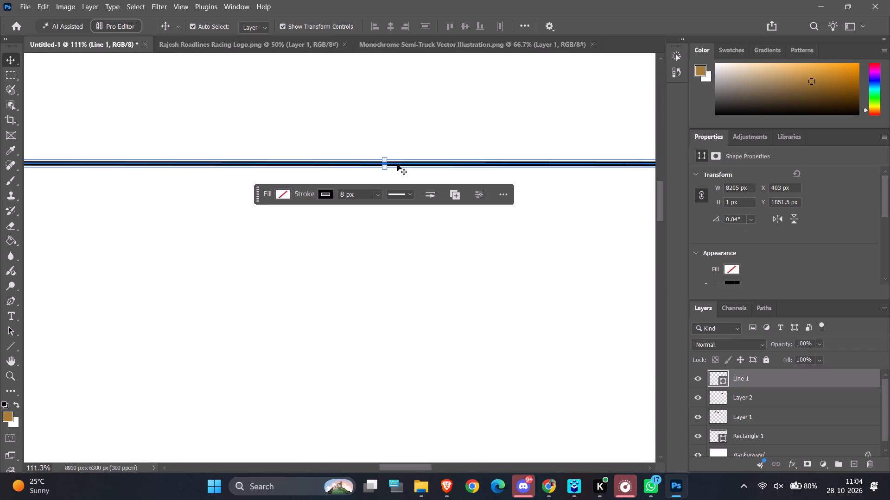
key(Up)
key(Up)
key(Up)
key(Up)
key(Up)
key(Up)
key(Up)
key(Up)
key(Up)
key(Up)
key(Up)
key(Up)
key(Up)
key(Up)
key(Up)
key(Up)
key(Up)
key(Up)
key(Up)
key(Up)
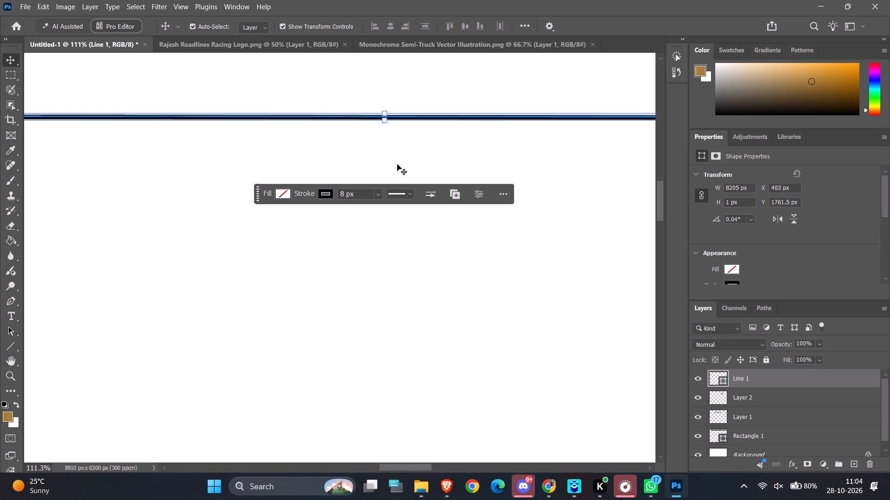
ctrl+alt+scroll(397, 164, down, 15)
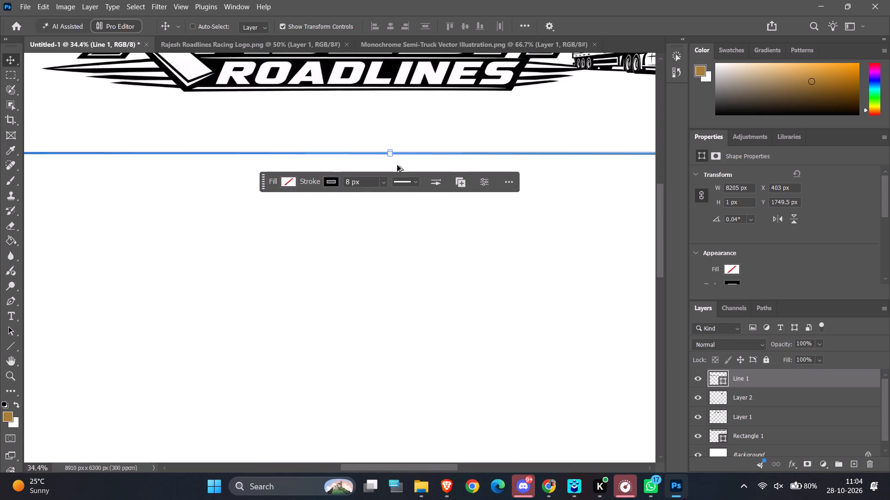
ctrl+alt+scroll(397, 165, down, 11)
key(Up)
key(Up)
key(Up)
key(Up)
key(Up)
key(Up)
key(Up)
key(Up)
key(Up)
key(Up)
key(Up)
key(Up)
key(Up)
key(Up)
key(Up)
key(Up)
key(Up)
key(Up)
key(Up)
key(Up)
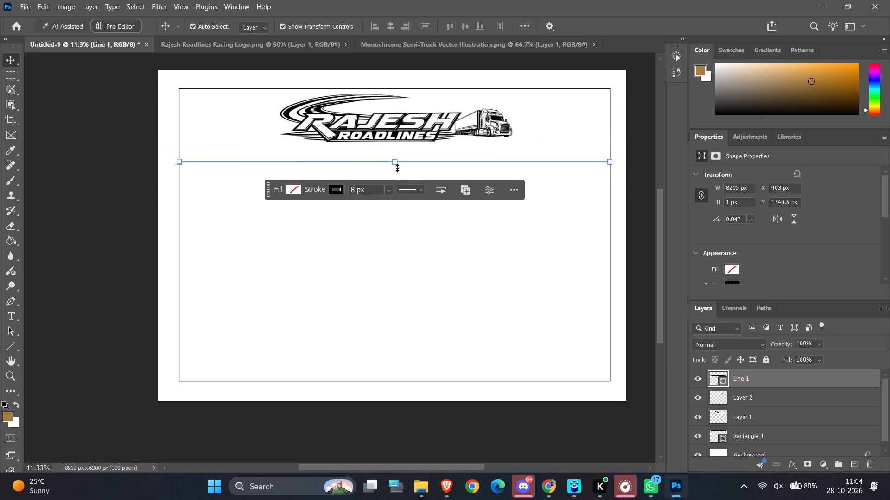
key(Up)
key(Up)
key(Up)
key(Up)
key(Up)
key(Up)
key(Up)
key(Up)
key(Up)
key(Up)
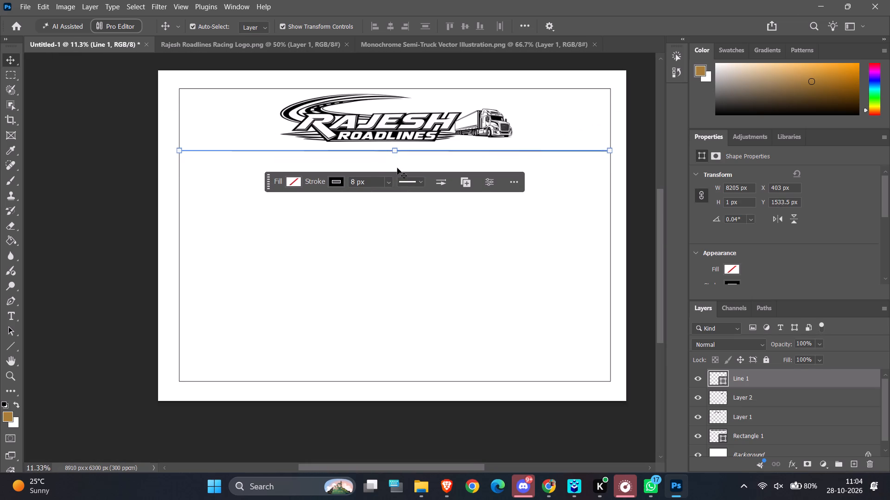
key(Up)
key(Up)
key(Up)
key(Up)
key(Up)
key(Up)
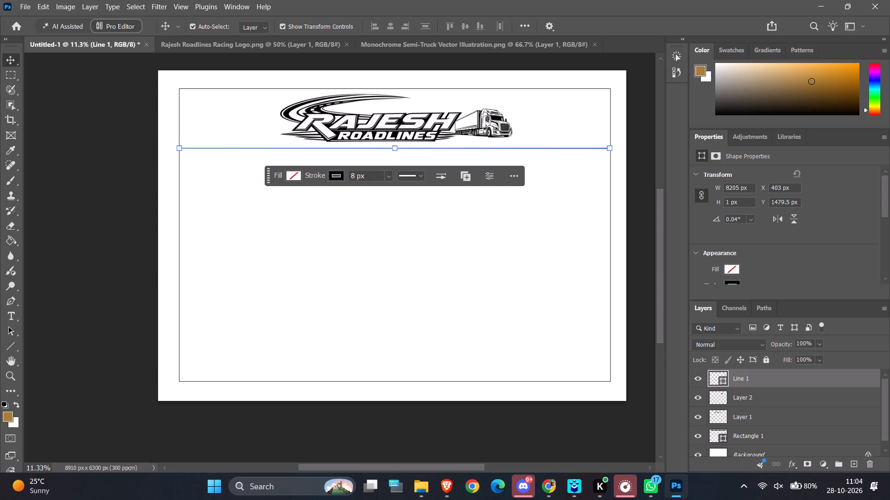
key(Up)
key(Up)
key(Up)
key(Up)
key(Up)
key(Up)
key(Up)
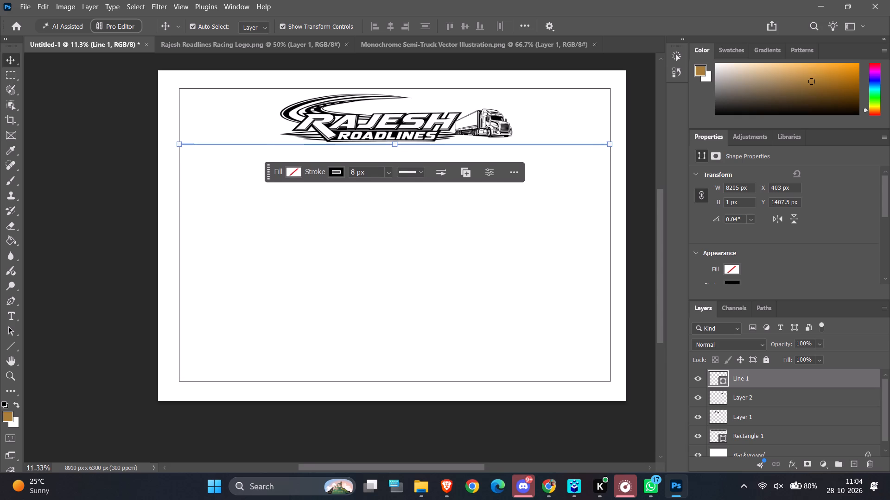
key(Up)
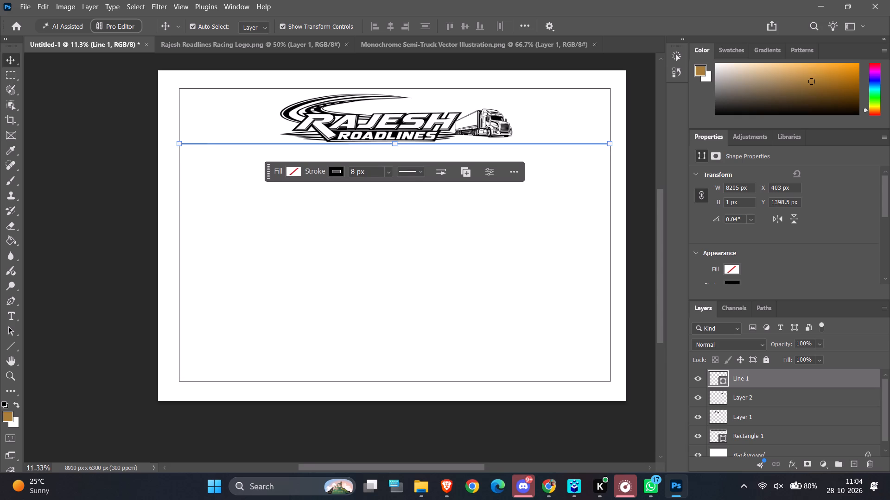
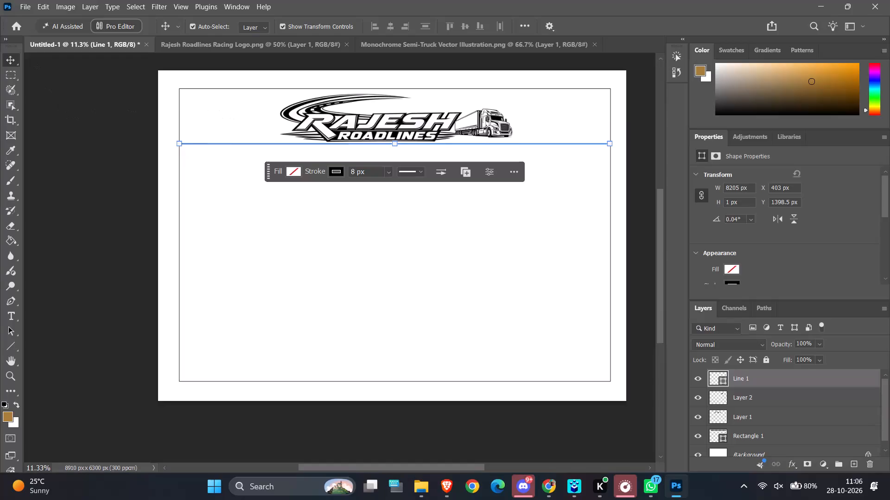
Deselect the divider line beneath the logo and truck so that no layer is selected.
click(19, 60)
click(48, 81)
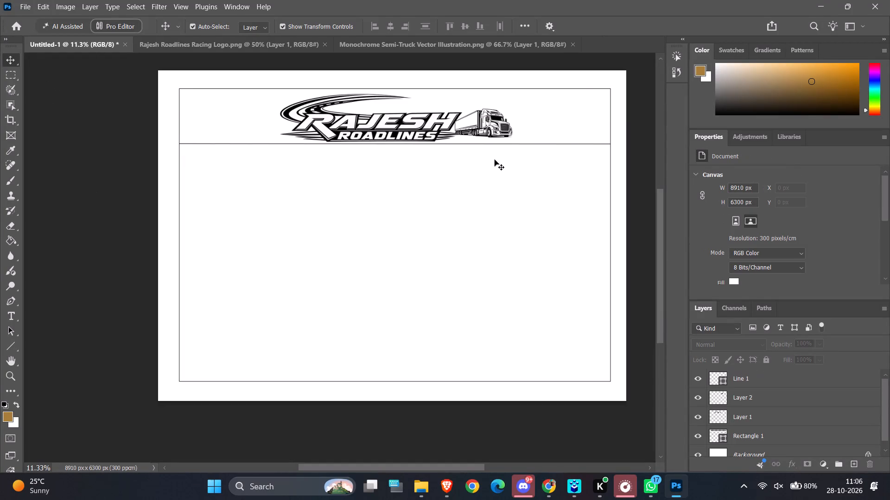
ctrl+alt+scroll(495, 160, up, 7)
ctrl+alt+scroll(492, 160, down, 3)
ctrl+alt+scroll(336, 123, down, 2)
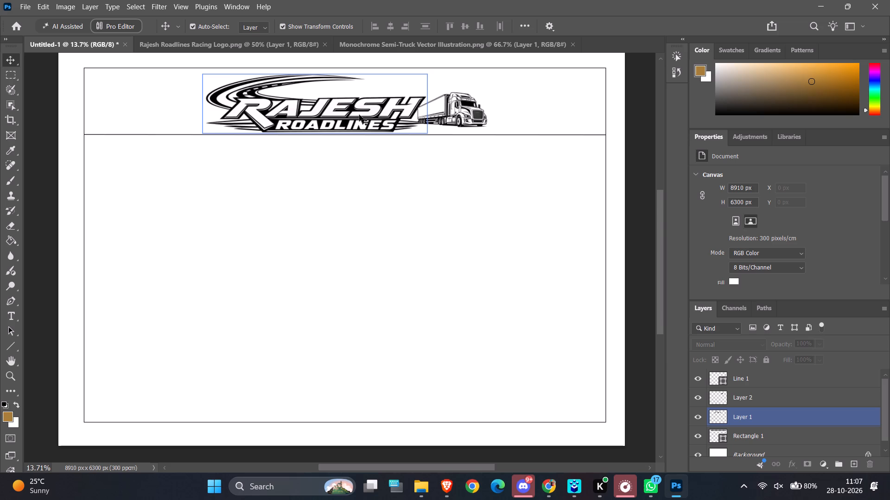
Switch to File Explorer and open the Desktop folder to look through its files.
click(426, 495)
click(27, 161)
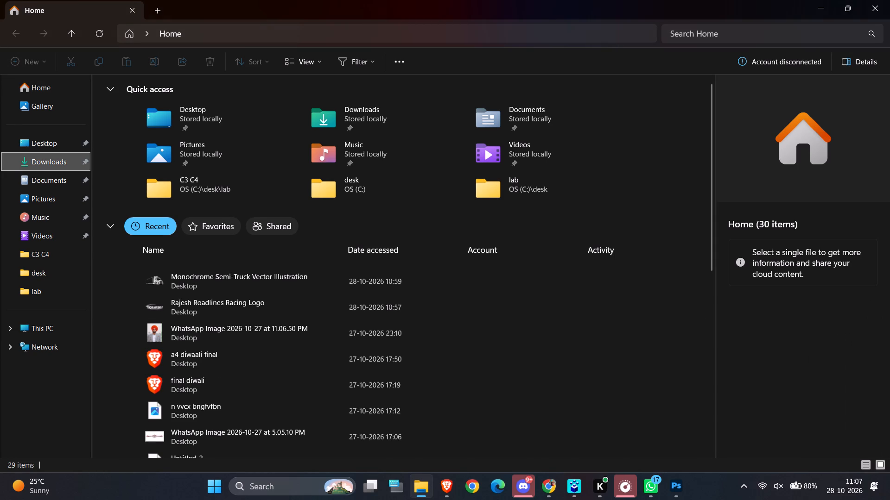
click(35, 144)
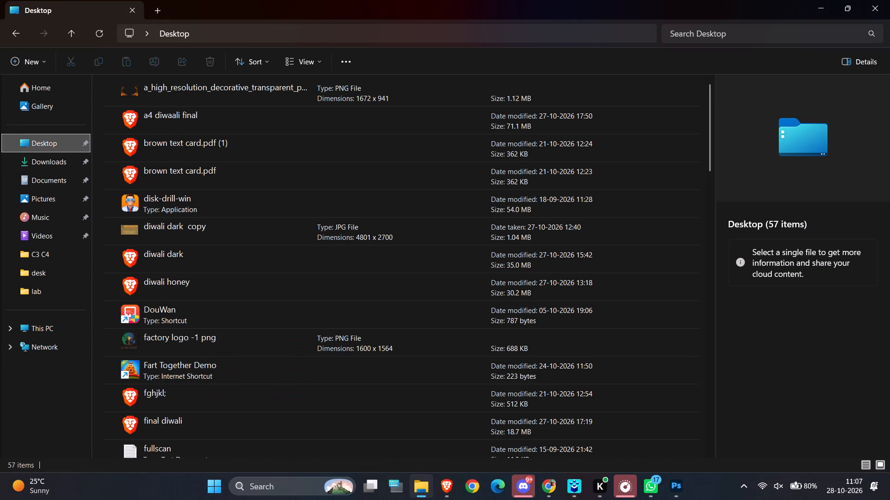
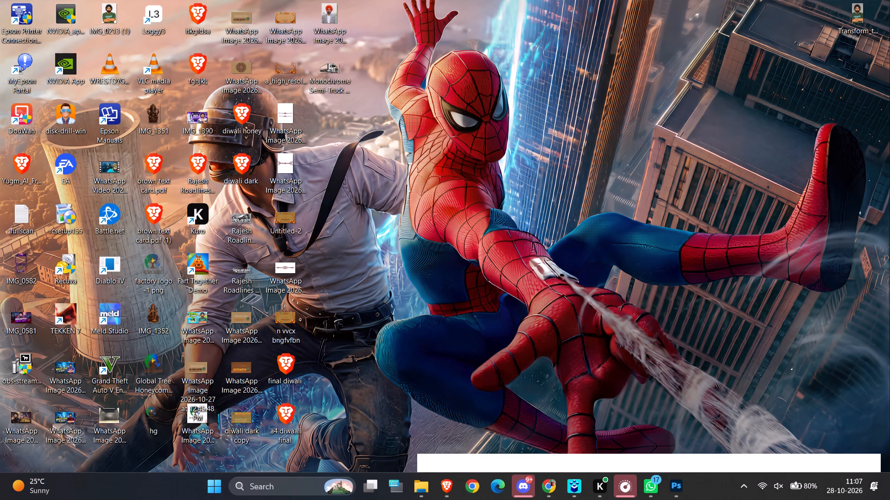
Open Loggy3 and look through its agreement, terms, recorded sessions and hourly rates.
double_click(150, 21)
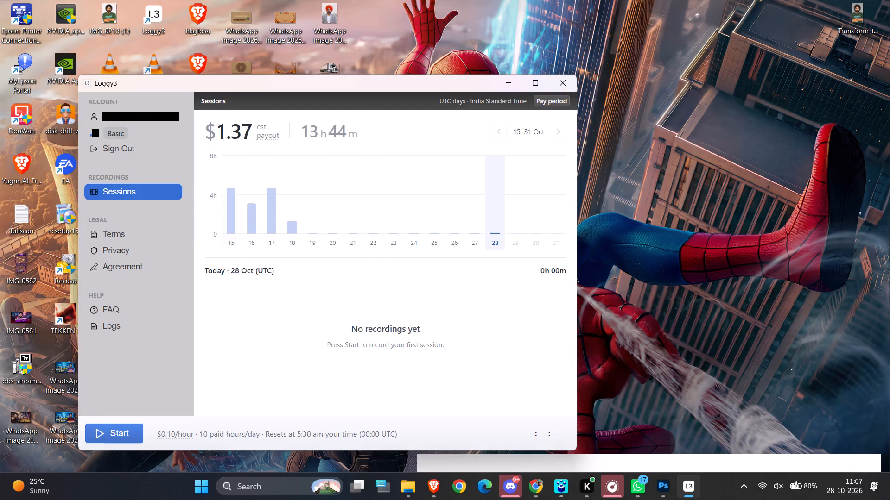
click(125, 117)
scroll(291, 333, down, 2)
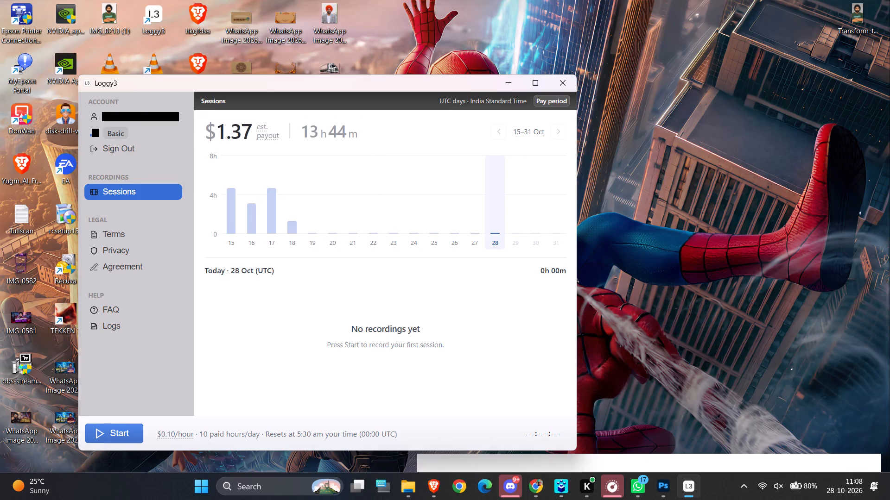
click(118, 238)
click(112, 256)
click(118, 266)
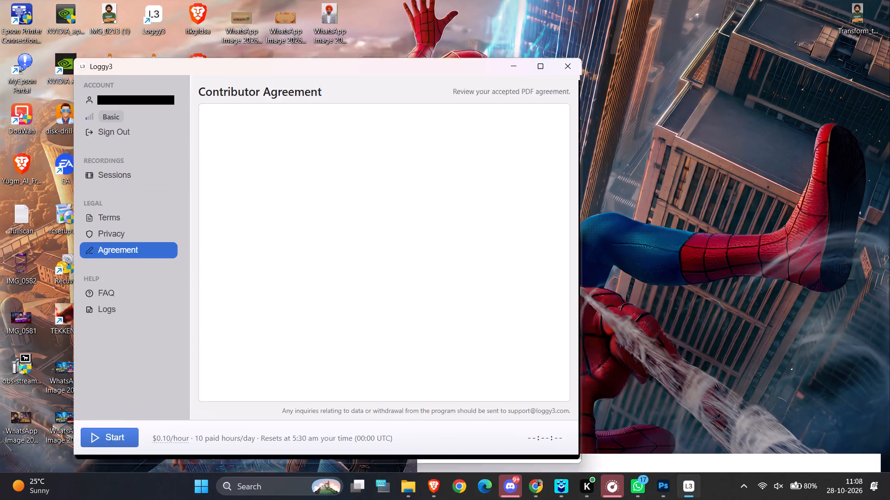
click(100, 183)
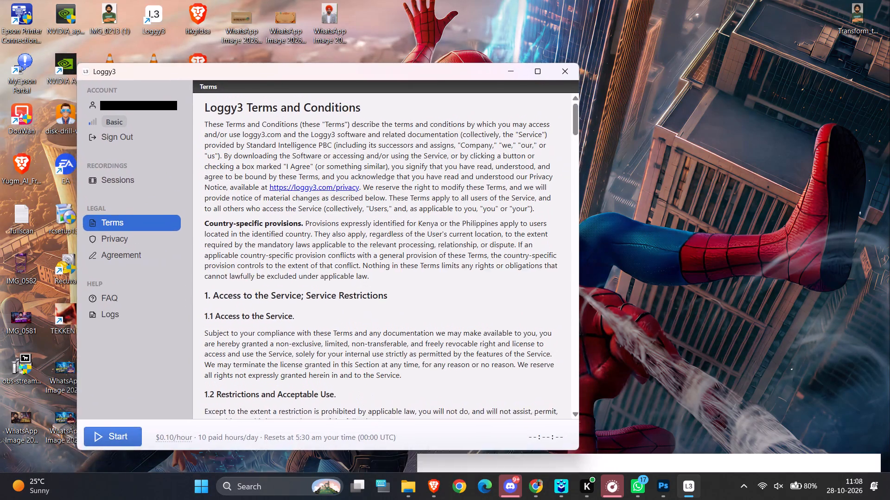
click(115, 181)
scroll(311, 161, up, 3)
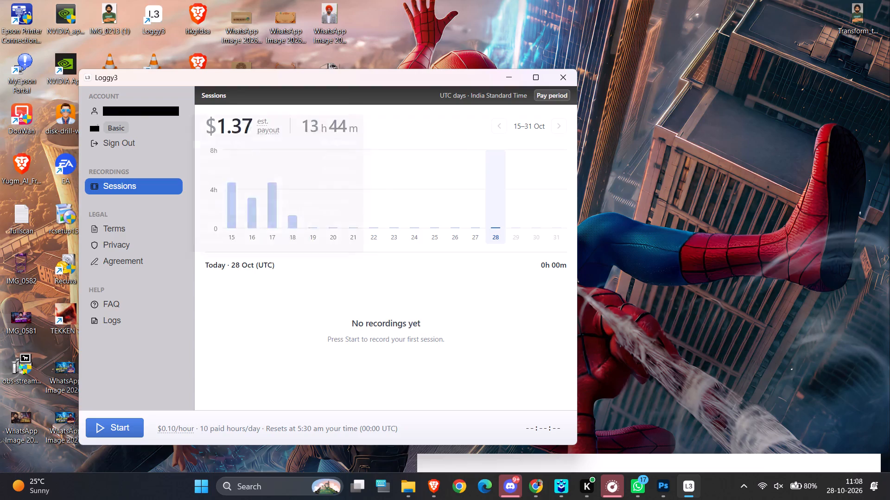
click(128, 111)
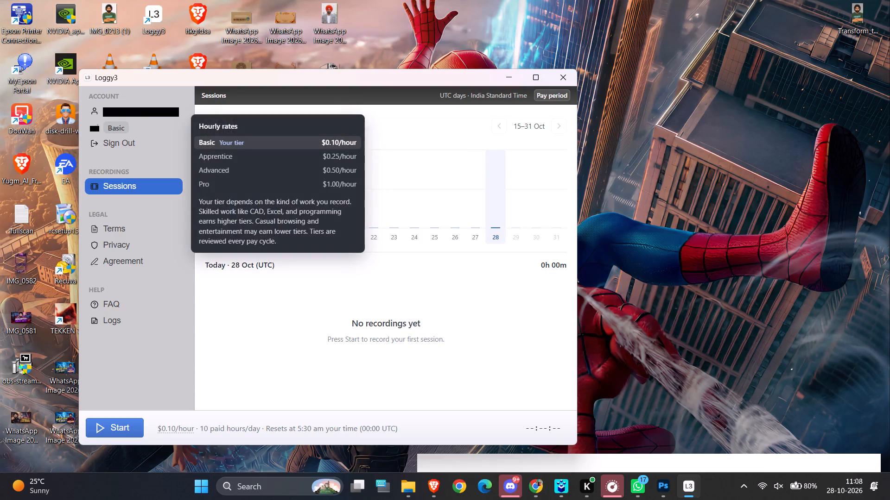
click(157, 111)
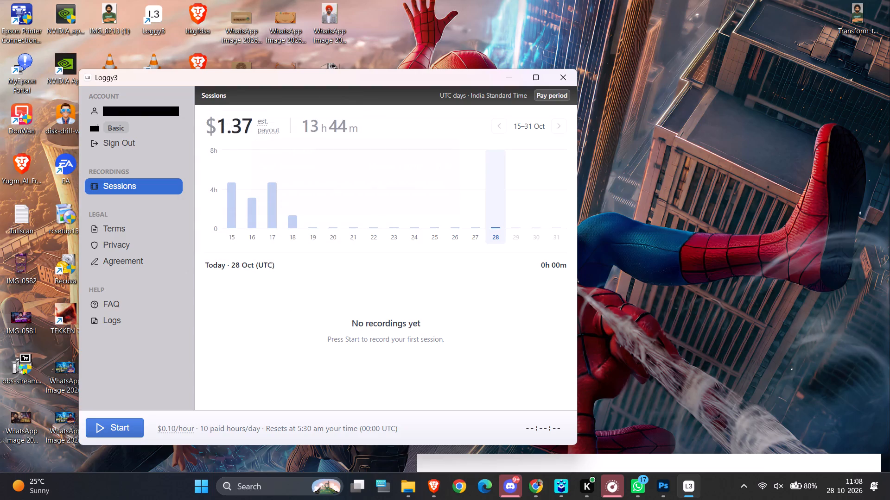
click(118, 108)
Start a new recording session in Loggy3 and move its window out of the way.
click(116, 425)
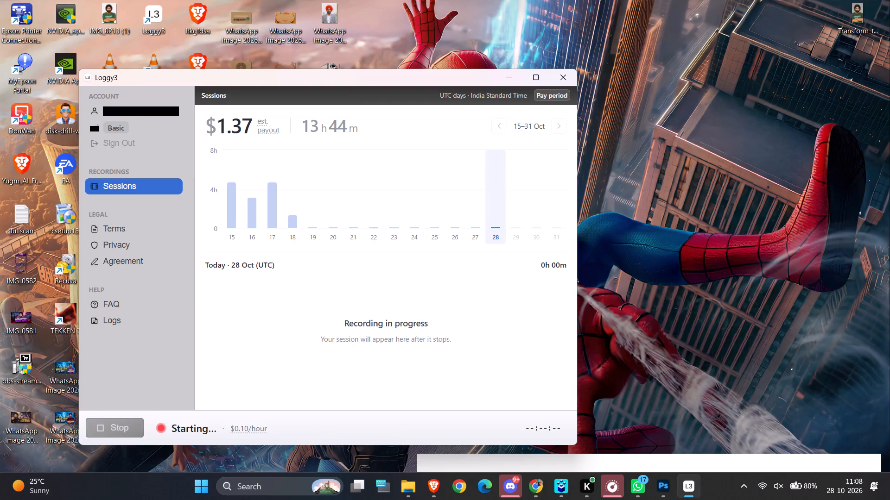
click(693, 255)
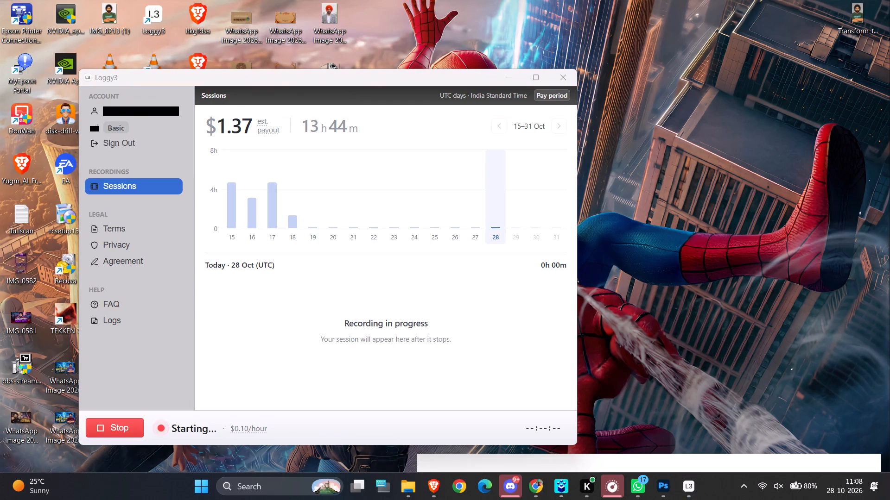
drag(464, 78, 445, 472)
click(619, 244)
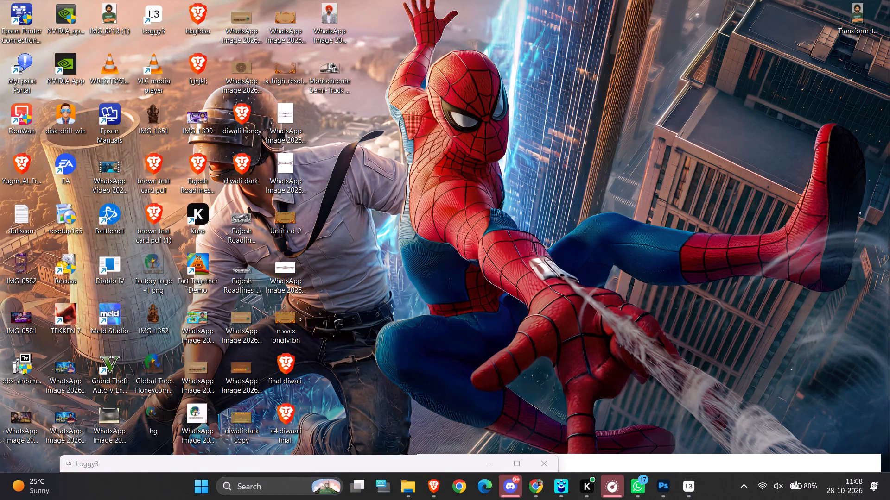
Switch to Photoshop and delete the Rajesh Roadlines logo layer beside the truck in the header.
click(667, 488)
ctrl+scroll(326, 169, up, 3)
ctrl+scroll(453, 166, up, 3)
ctrl+scroll(449, 163, down, 7)
scroll(448, 165, up, 5)
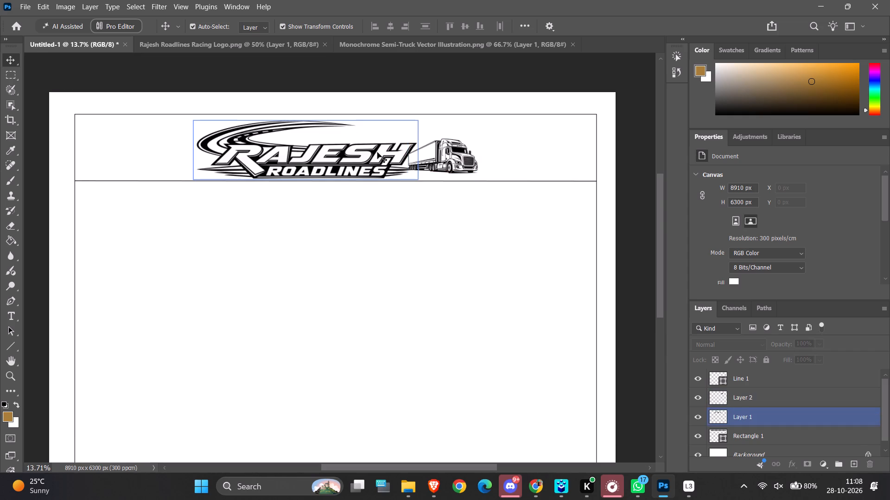
click(372, 172)
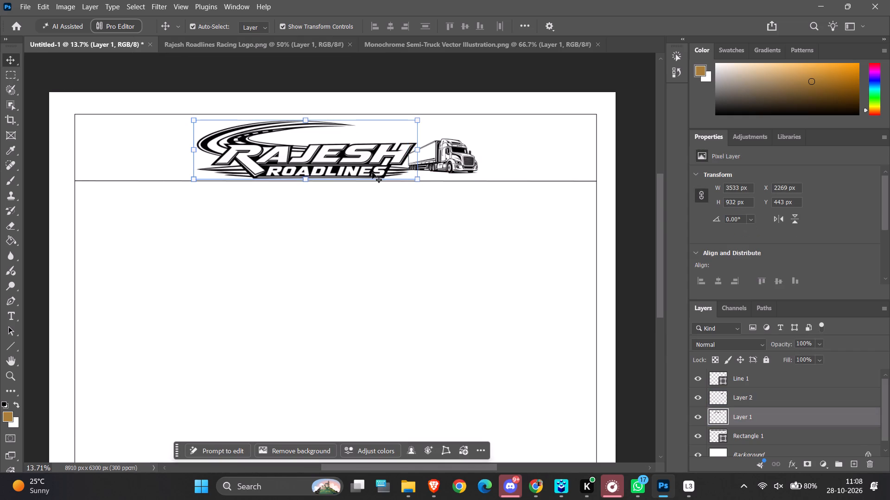
right_click(372, 172)
click(364, 154)
key(Delete)
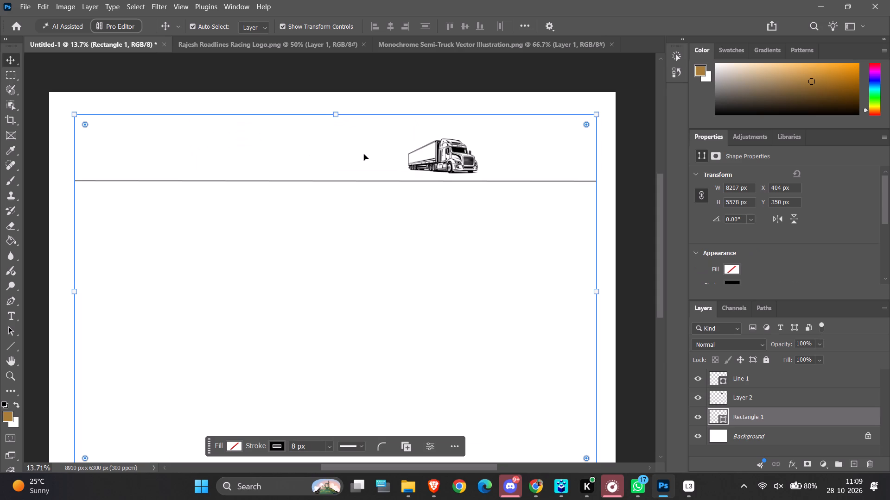
Add the text "Rajesh Roadlines" inside the border rectangle in 36 pt Adam's Apple 5, replacing the placeholder text.
click(8, 319)
drag(108, 123, 130, 152)
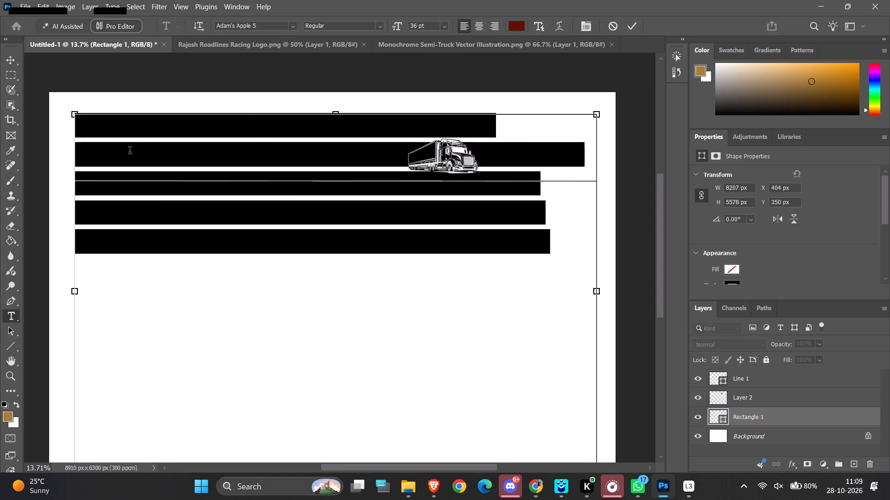
drag(130, 152, 131, 152)
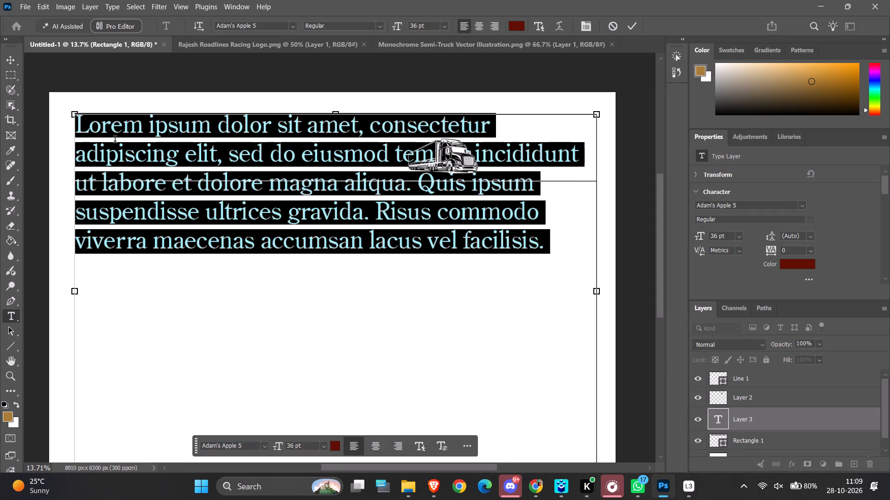
key(BackSpace)
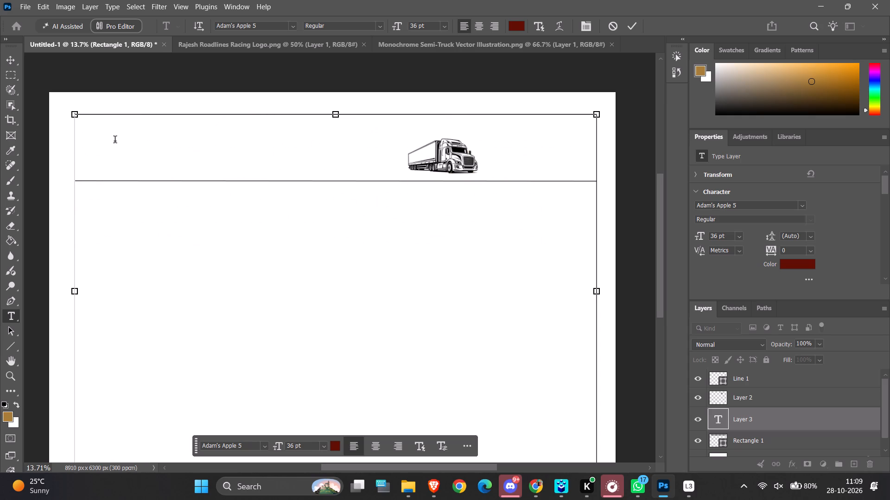
text(ajes)
text(h)
key(space)
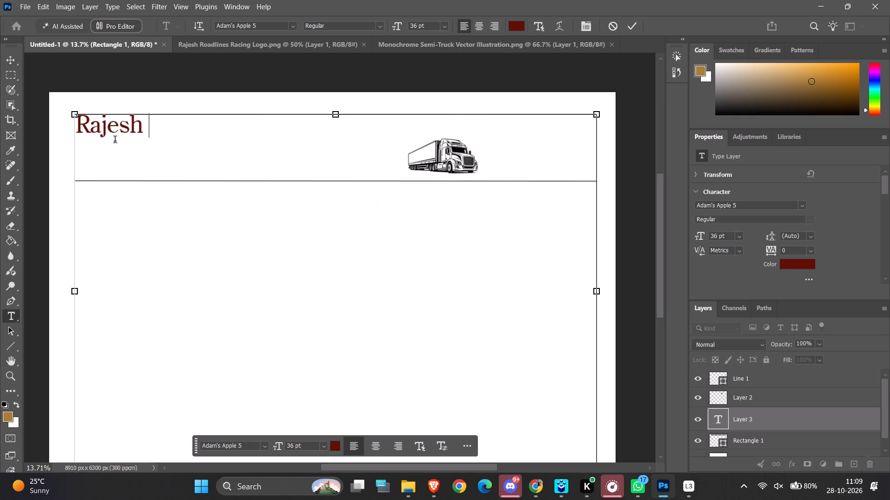
key(r)
text(oa)
text(dlines)
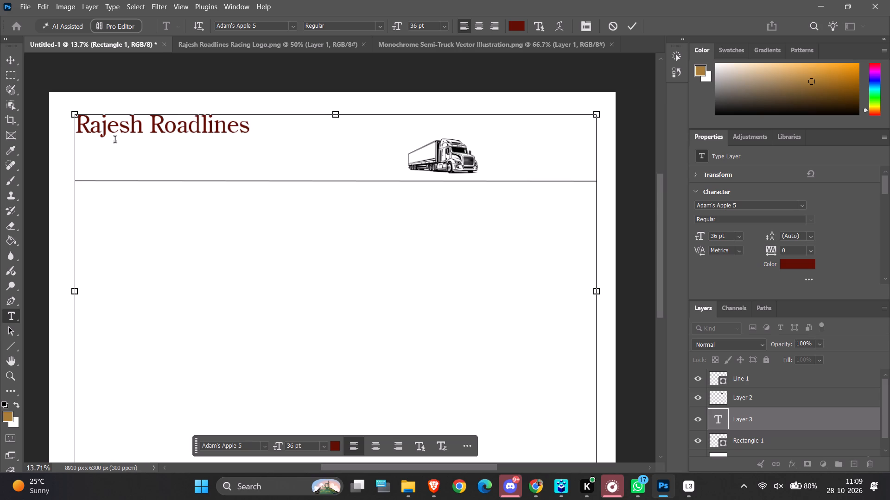
Change the colour of the whole "Rajesh Roadlines" text to black (000000).
key(ctrl+a)
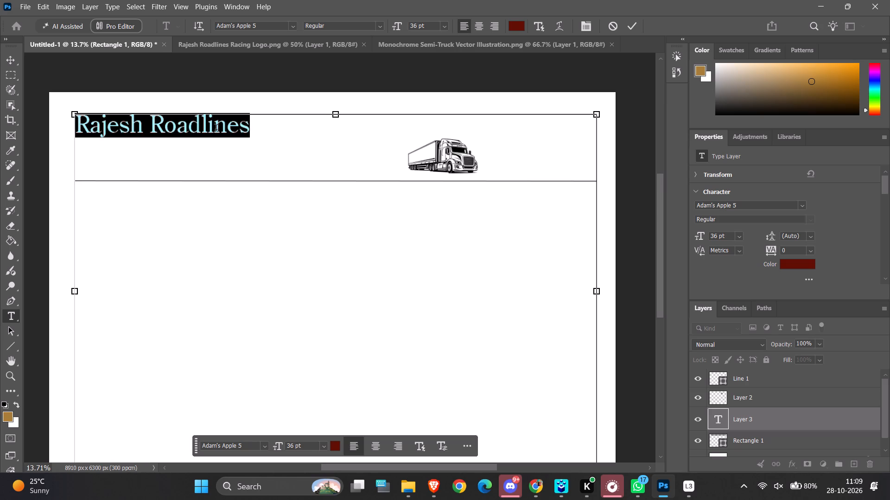
right_click(216, 129)
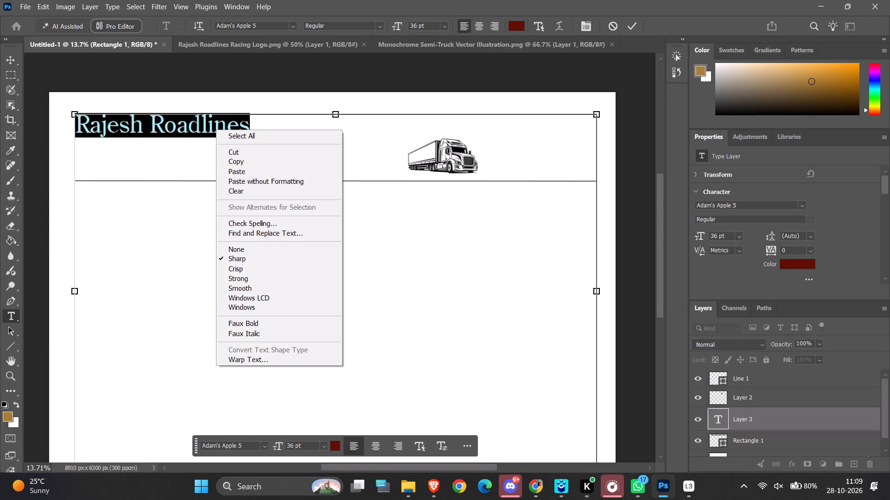
click(331, 449)
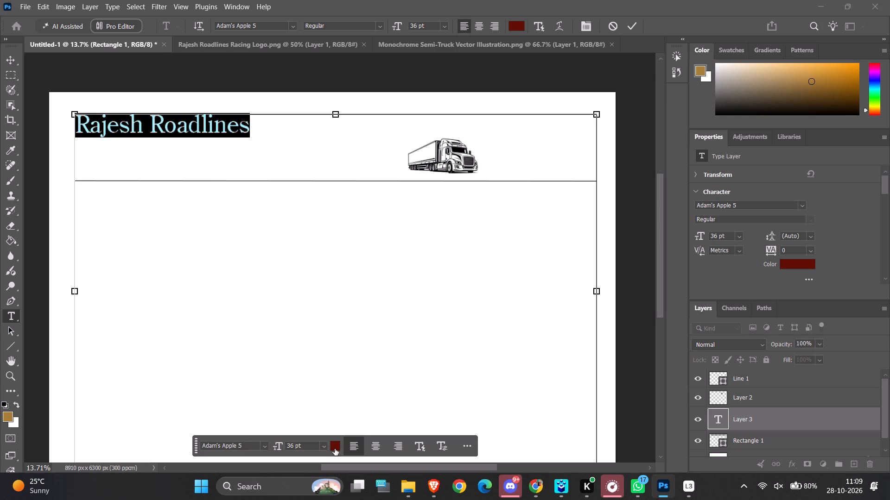
click(335, 449)
drag(399, 190, 168, 323)
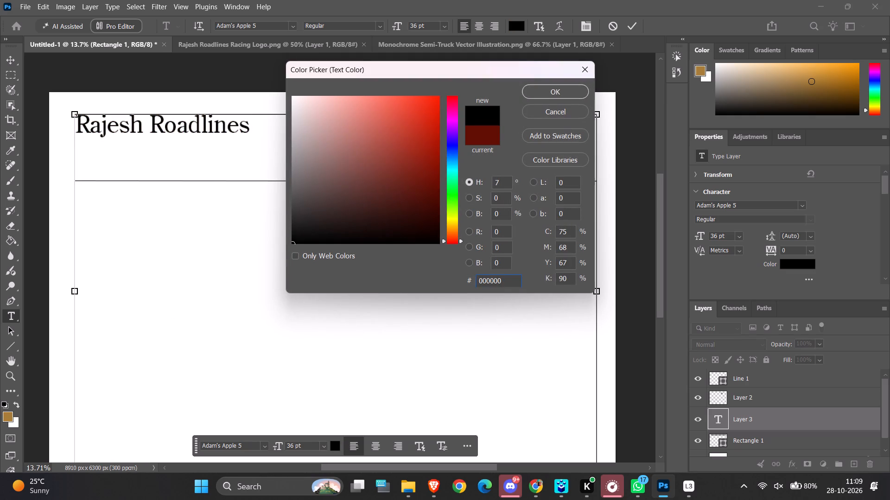
click(567, 92)
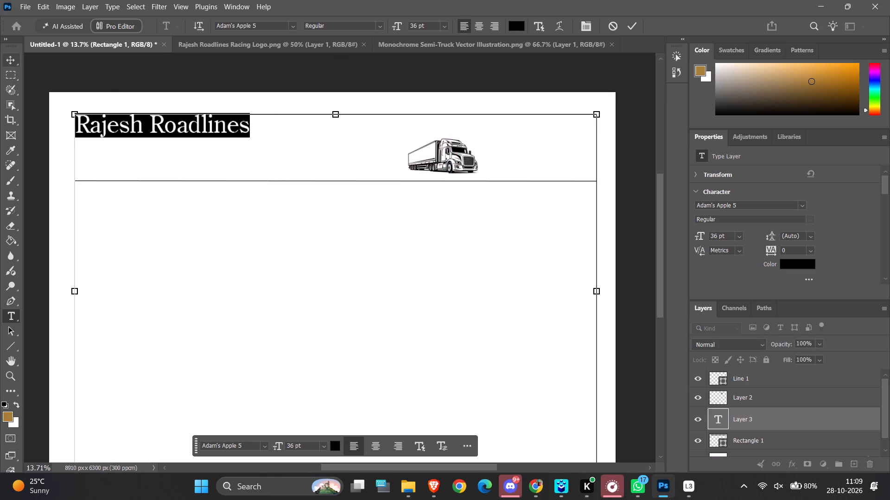
Move the "Rajesh Roadlines" text in from the border's corner so it sits above the divider, level with the truck.
click(14, 62)
click(224, 129)
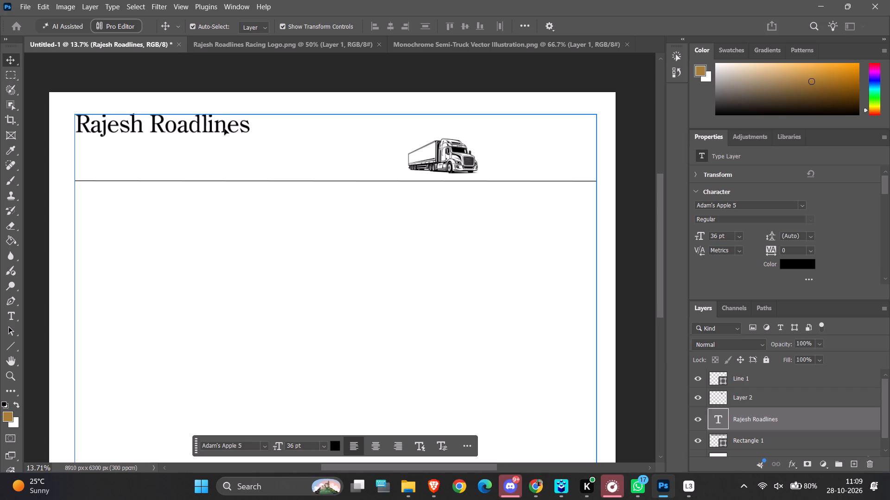
double_click(206, 124)
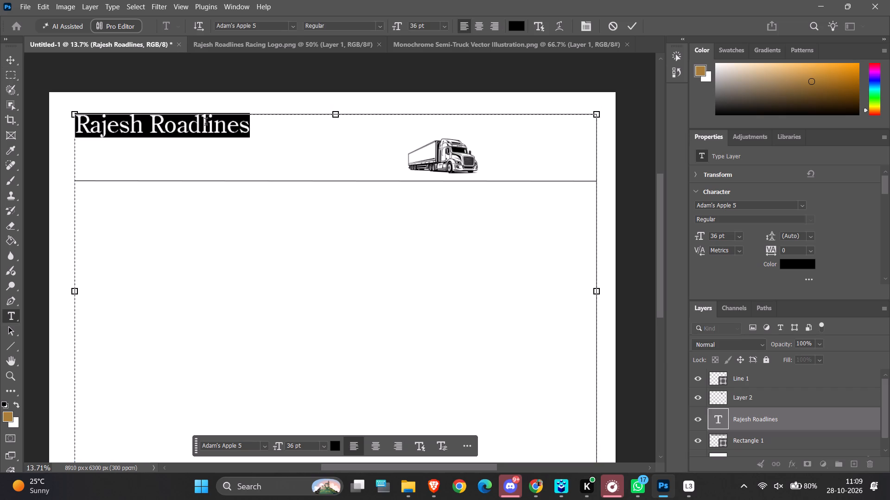
click(13, 64)
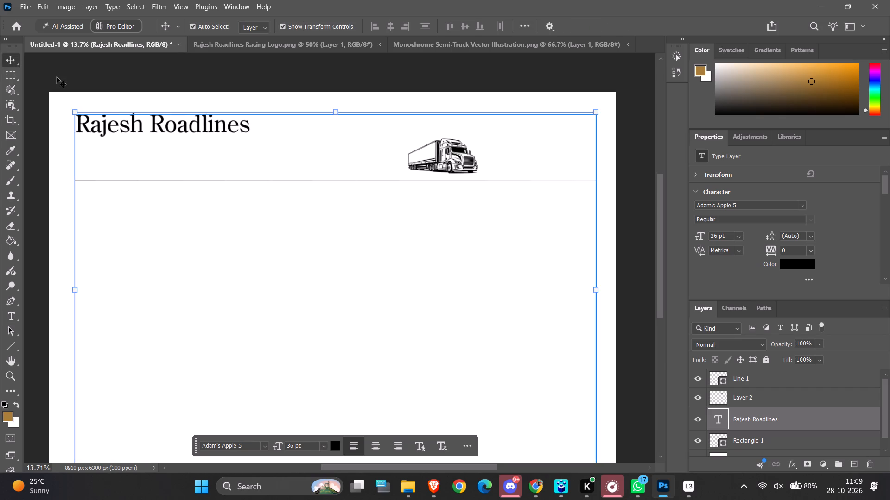
click(57, 77)
drag(190, 130, 193, 132)
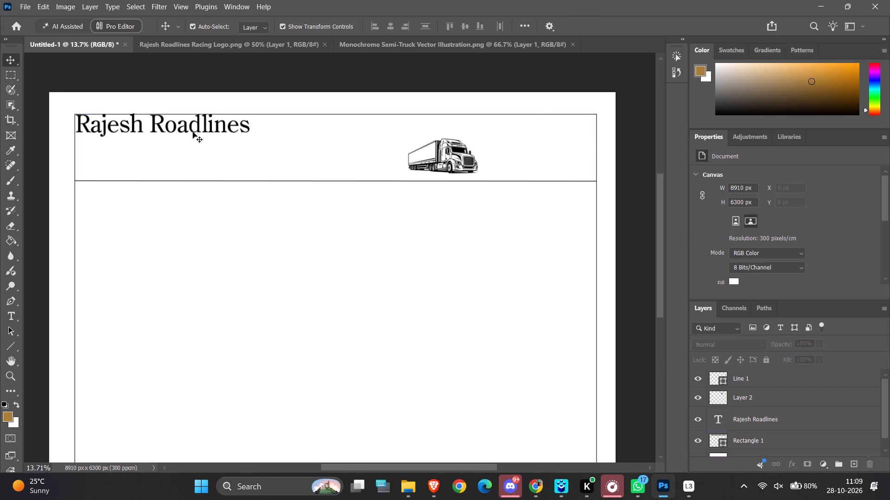
drag(193, 132, 232, 154)
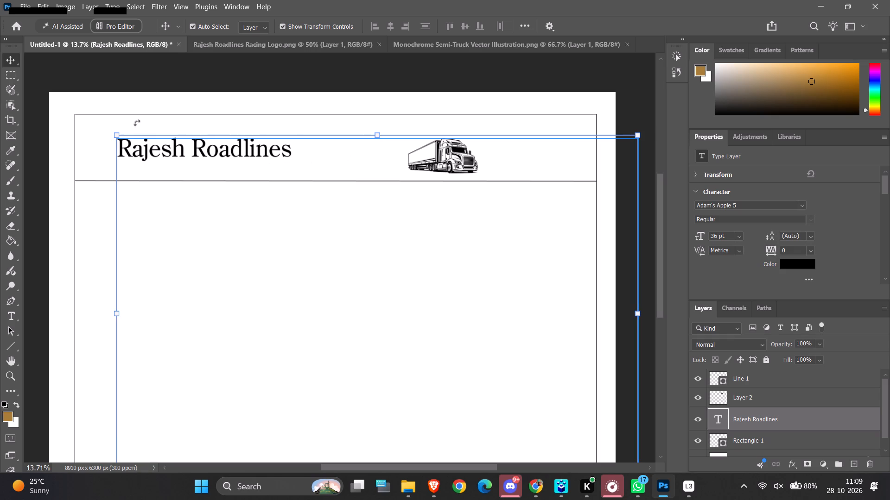
Scale the "Rajesh Roadlines" text box proportionally to about 66%, making the text 23.76 pt.
scroll(545, 319, down, 6)
scroll(330, 383, down, 5)
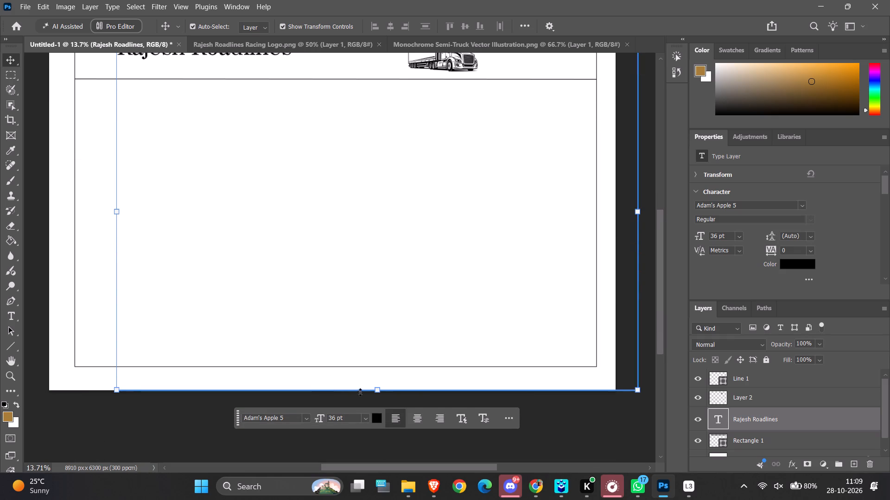
drag(378, 390, 380, 269)
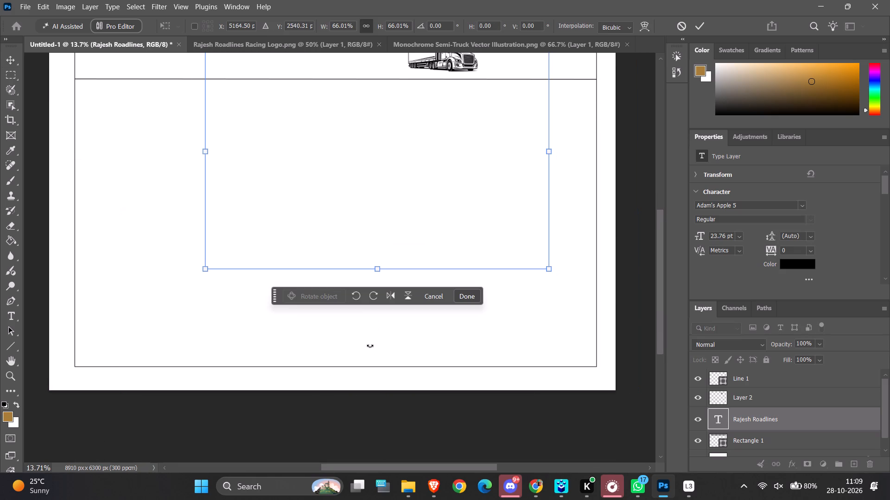
scroll(358, 300, up, 11)
scroll(464, 288, up, 1)
click(462, 297)
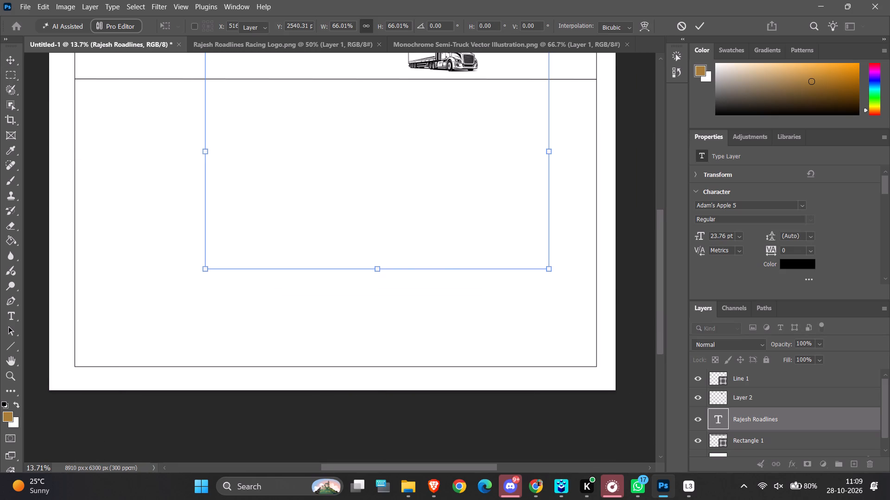
Set the font size of the whole "Rajesh Roadlines" text to 45 pt.
scroll(445, 350, up, 11)
scroll(384, 285, up, 4)
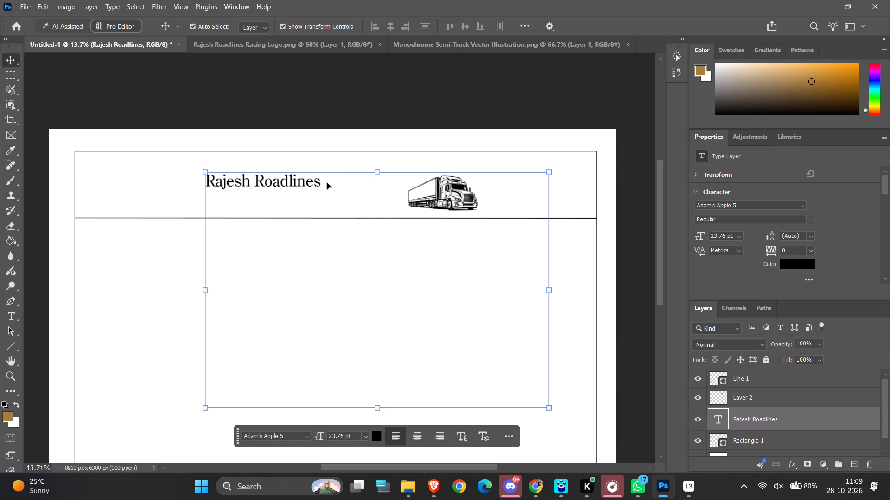
double_click(292, 178)
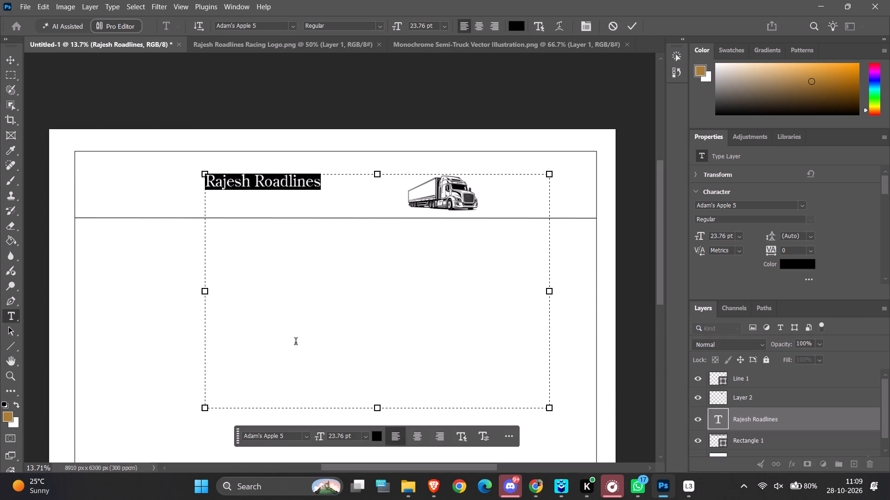
drag(355, 435, 299, 434)
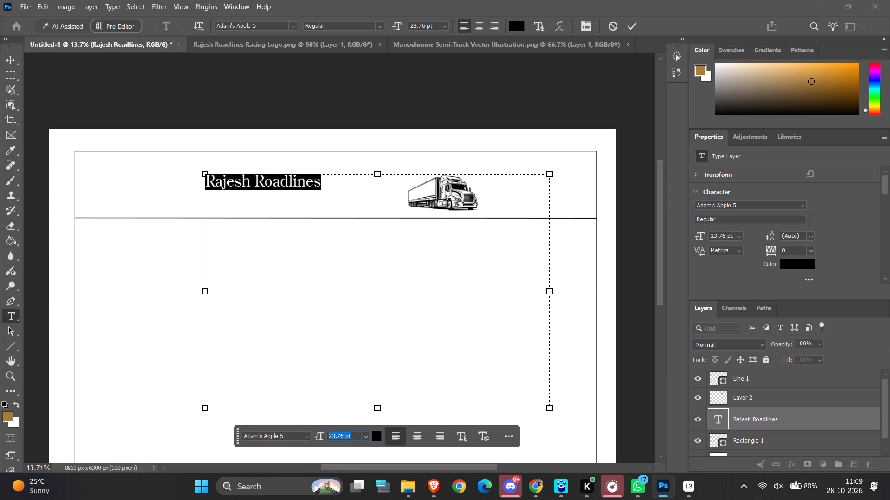
text(45)
key(Return)
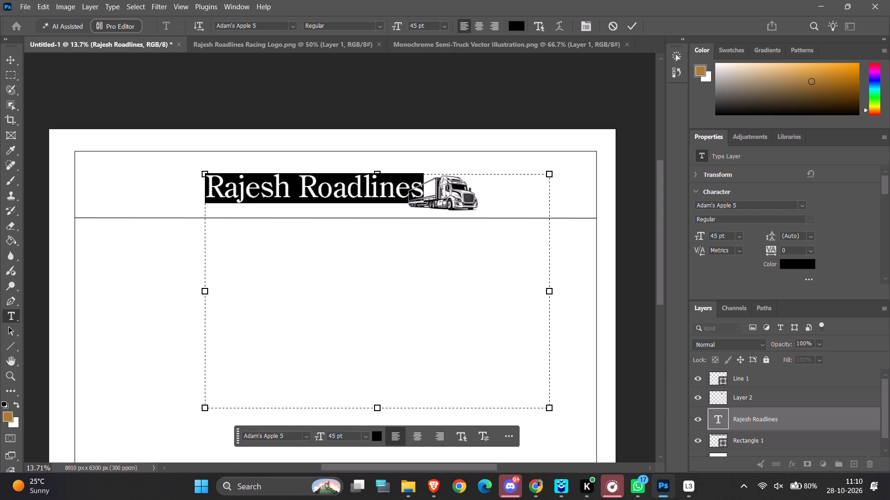
Scale the "Rajesh Roadlines" text box proportionally to about 133%, making the text 59.71 pt, and place it above the divider, just left of the truck.
click(15, 64)
drag(207, 169, 186, 153)
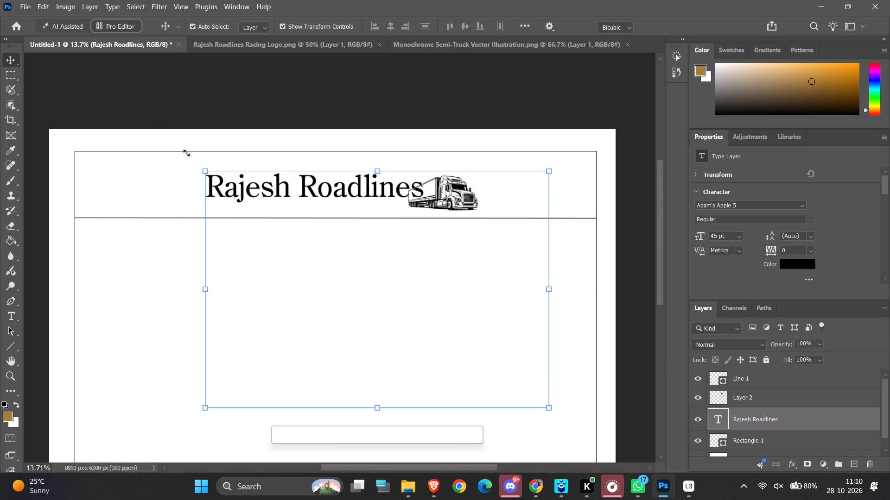
drag(186, 153, 120, 97)
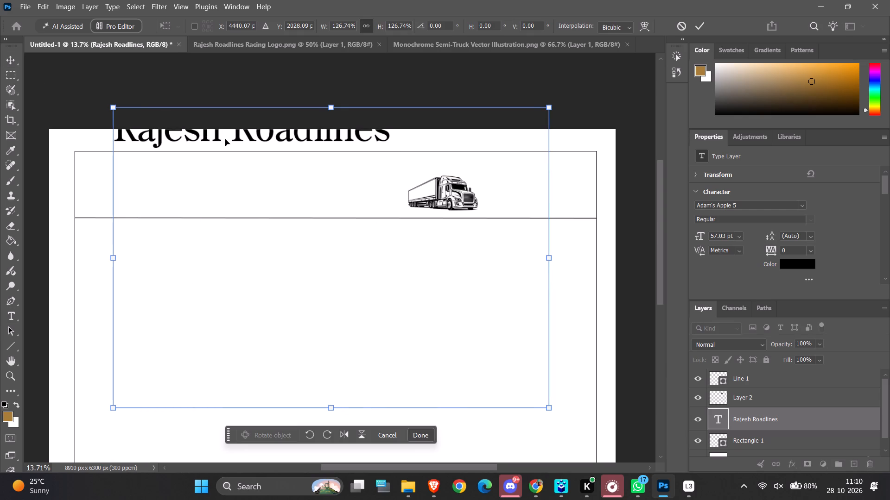
drag(225, 139, 232, 200)
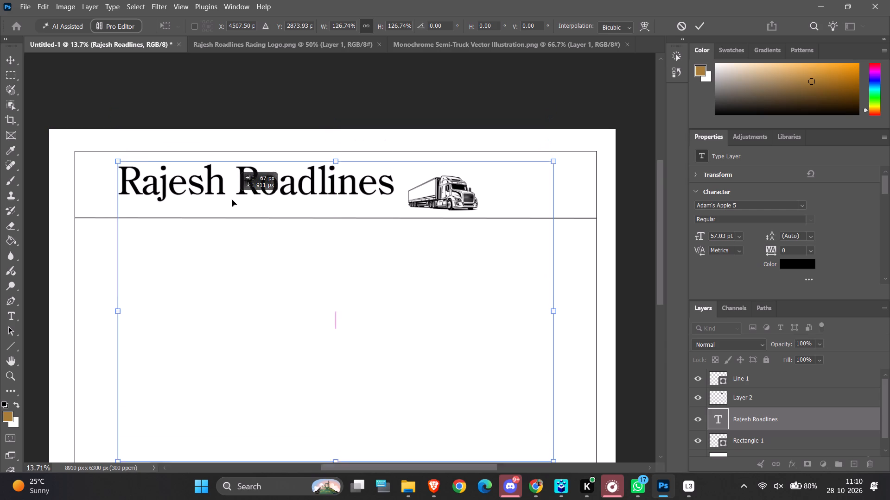
drag(232, 200, 233, 201)
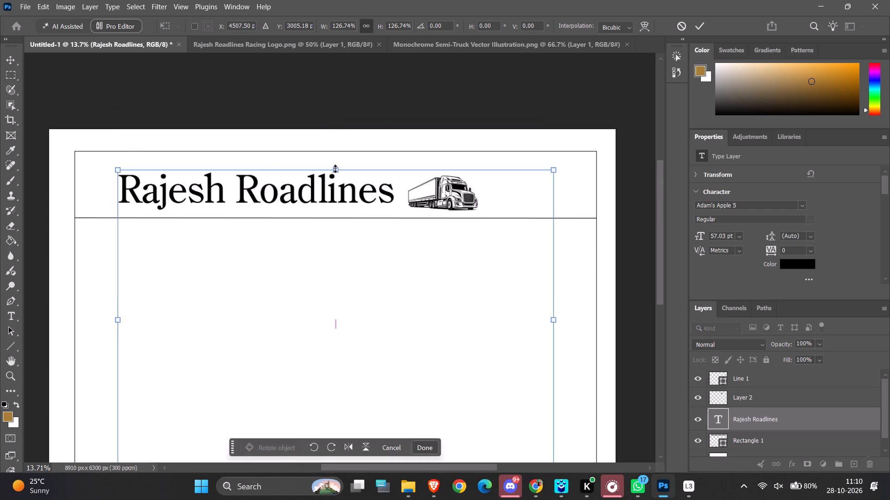
drag(335, 169, 341, 90)
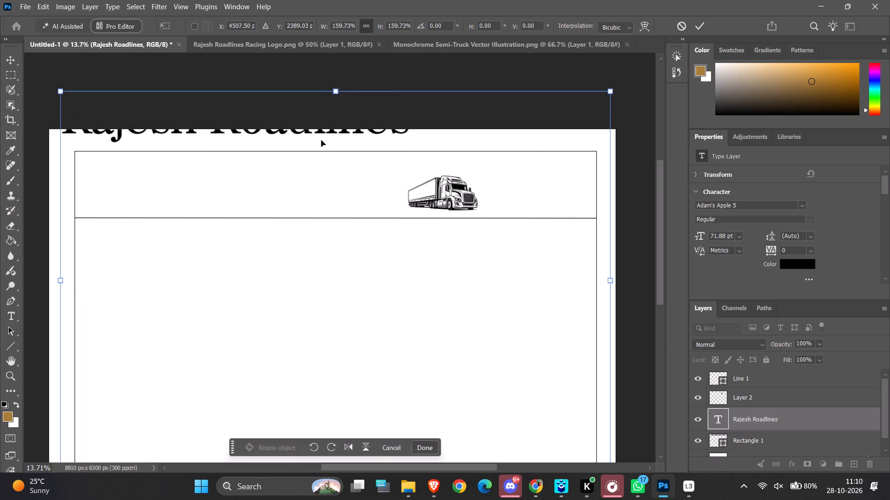
drag(305, 131, 313, 175)
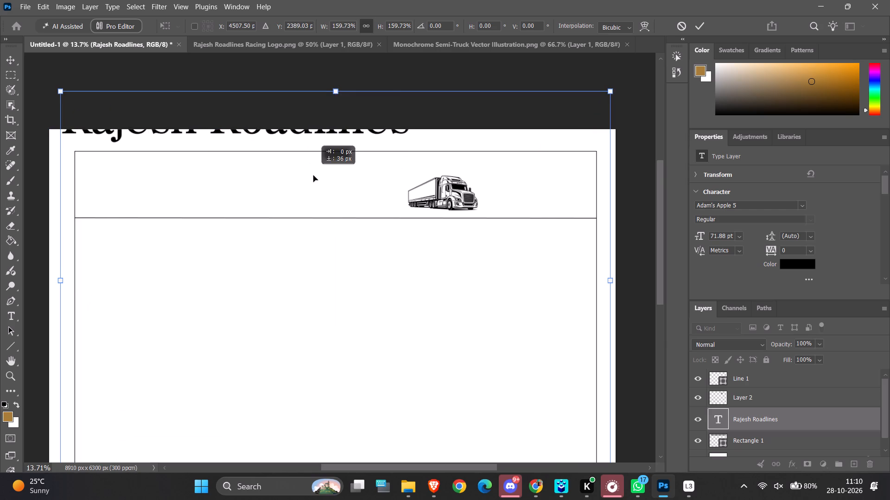
drag(313, 175, 322, 192)
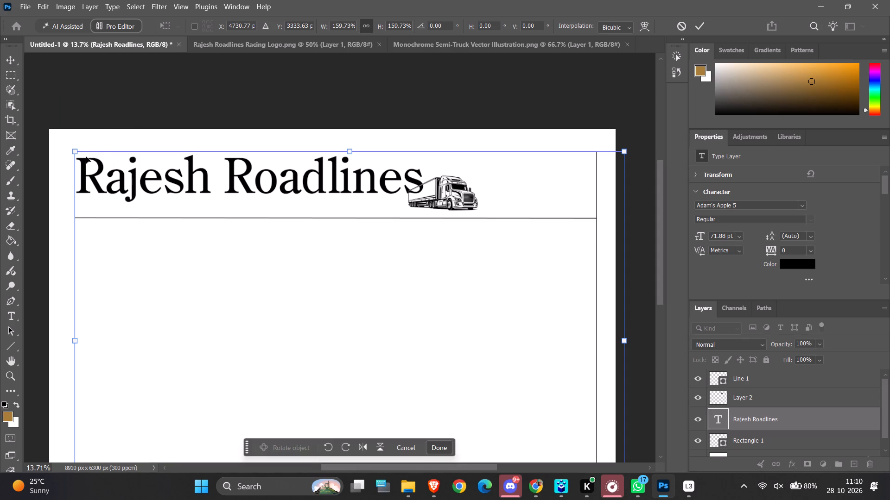
drag(76, 150, 116, 178)
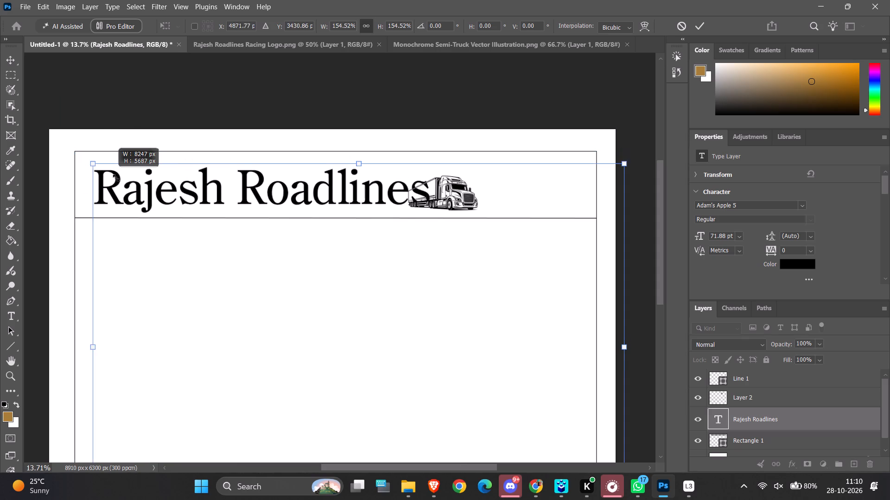
drag(116, 178, 187, 188)
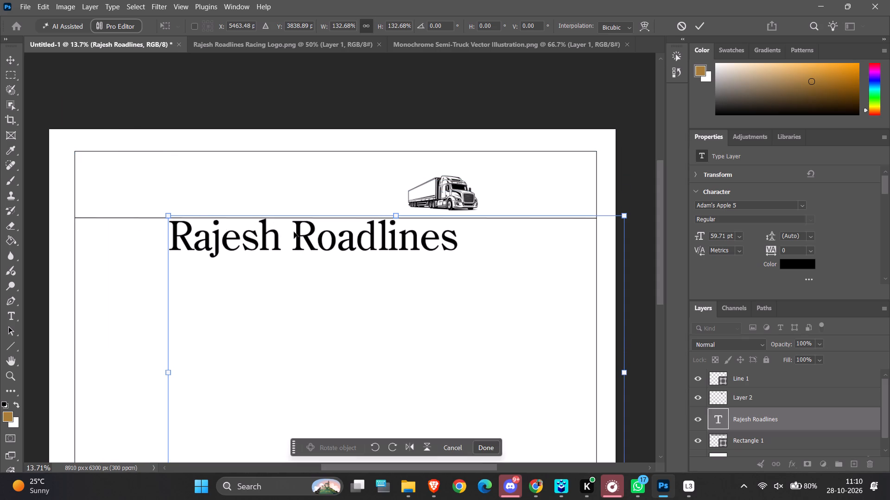
drag(299, 232, 260, 177)
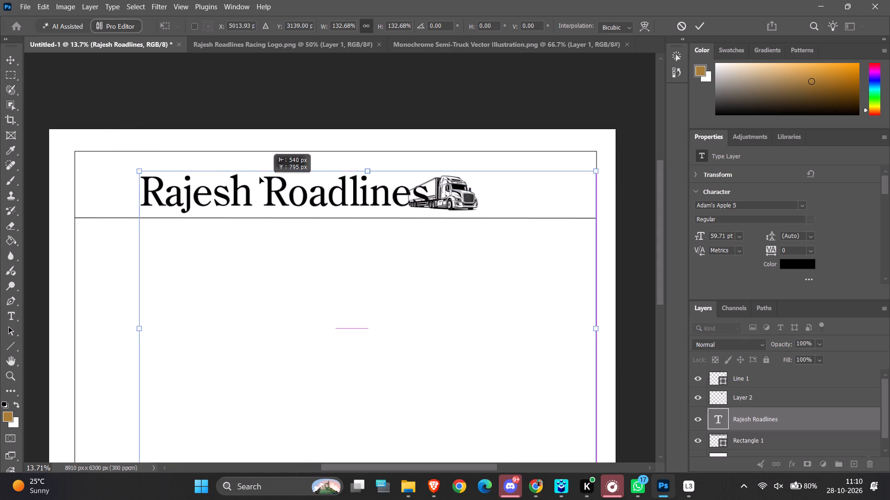
drag(260, 177, 242, 186)
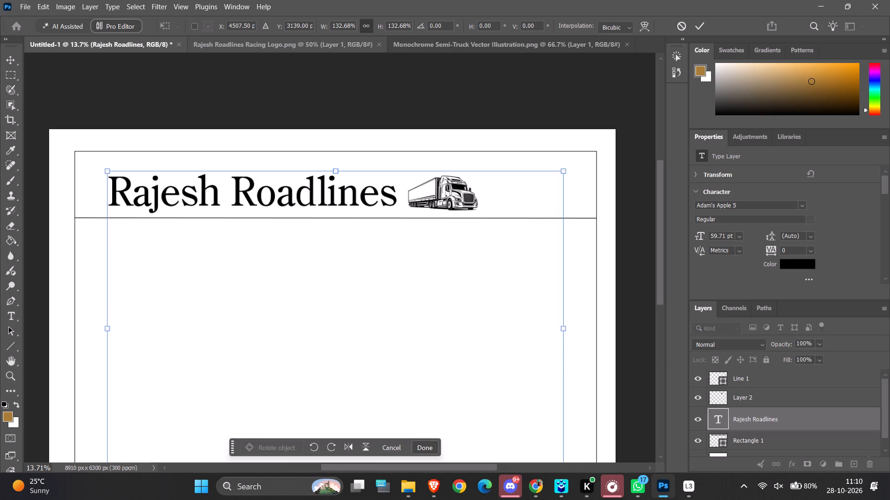
Minimise Photoshop to show the desktop.
click(814, 8)
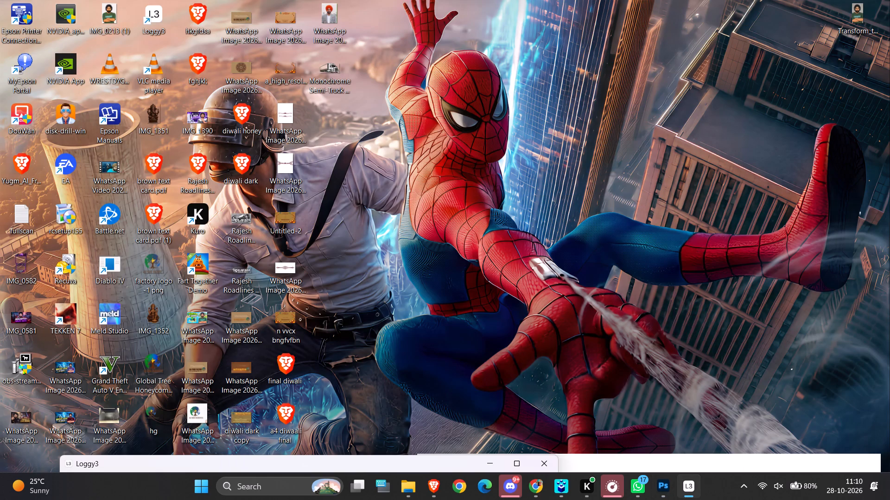
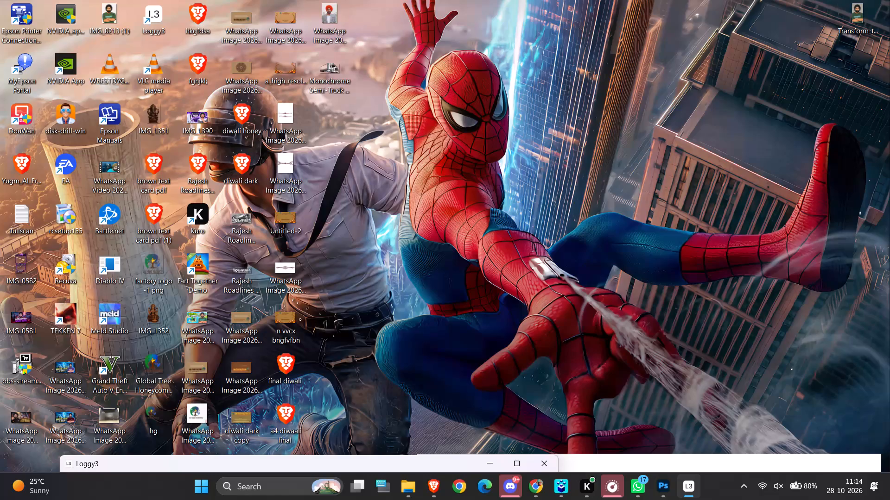
Switch back to Photoshop and move the "Rajesh Roadlines" text right and slightly up in the header, to about X 5855, Y 2964 px.
click(440, 486)
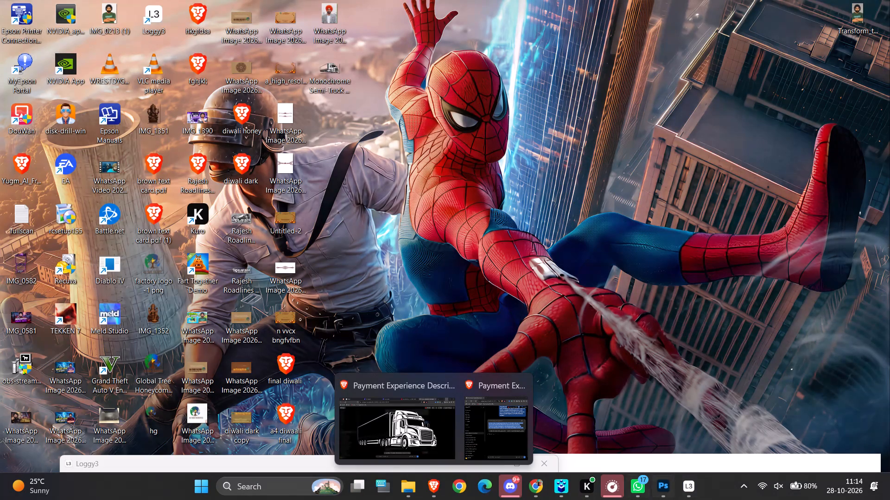
click(659, 491)
scroll(495, 374, down, 3)
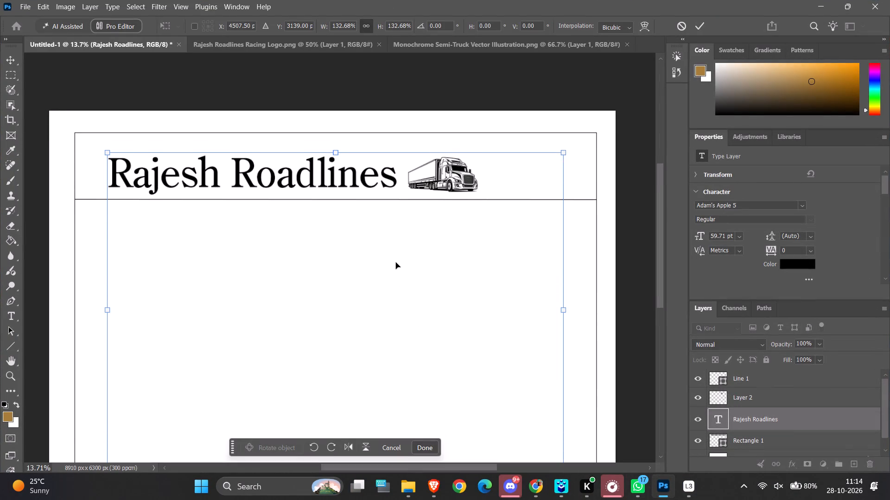
scroll(396, 262, down, 2)
scroll(396, 262, up, 4)
scroll(408, 257, down, 1)
ctrl+scroll(219, 169, up, 4)
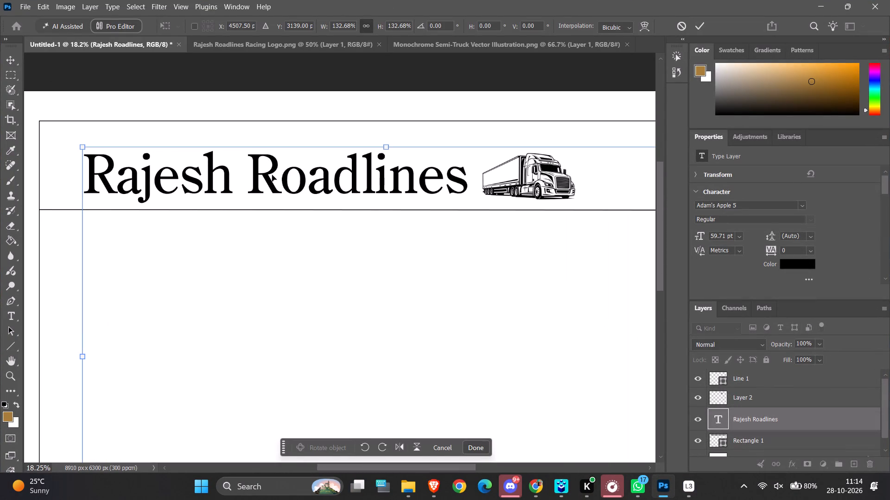
drag(266, 175, 288, 175)
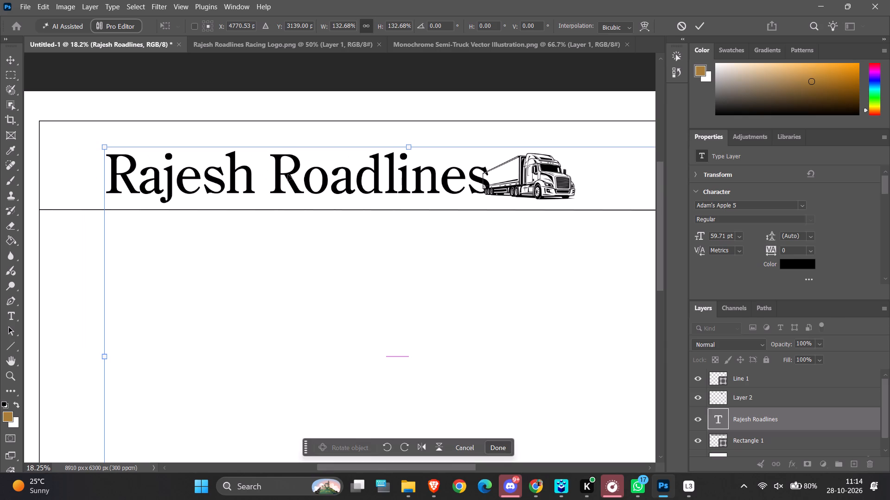
drag(278, 178, 291, 180)
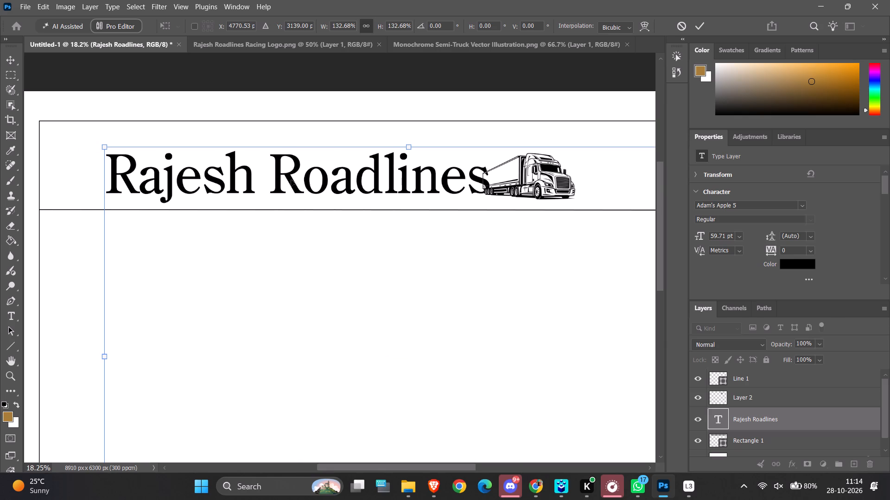
drag(291, 180, 332, 173)
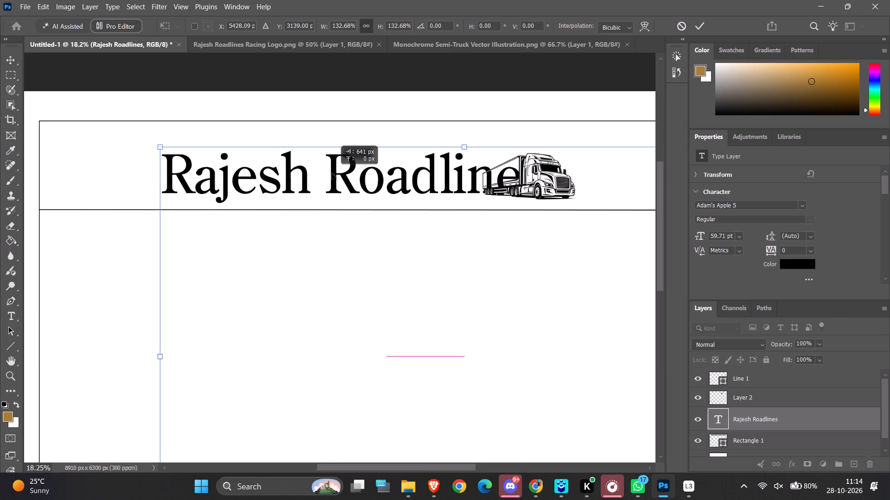
drag(332, 173, 337, 173)
drag(388, 183, 394, 174)
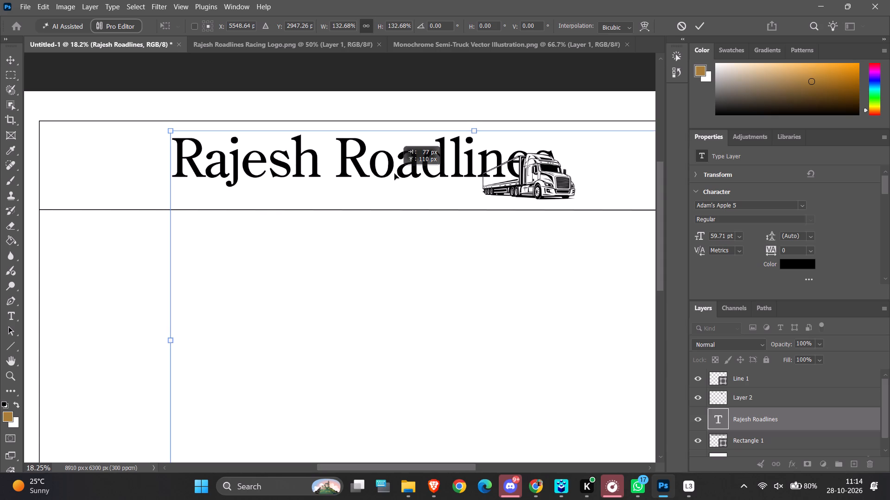
drag(394, 174, 401, 174)
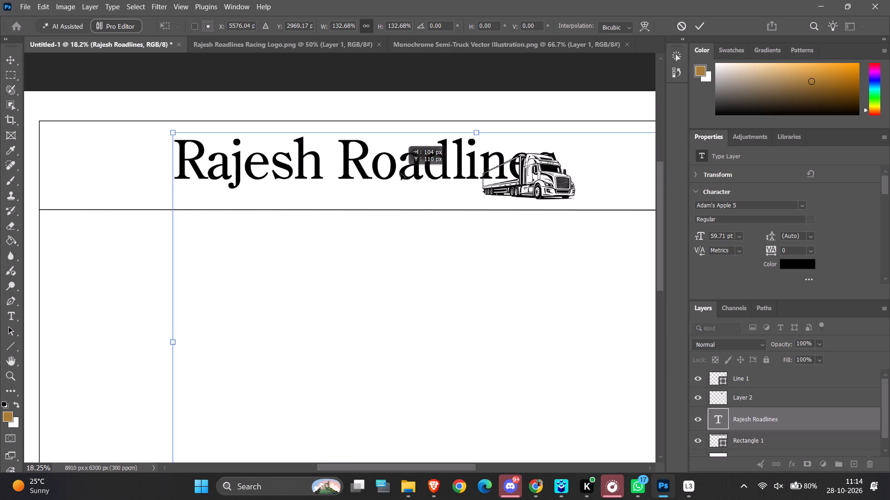
drag(401, 174, 420, 173)
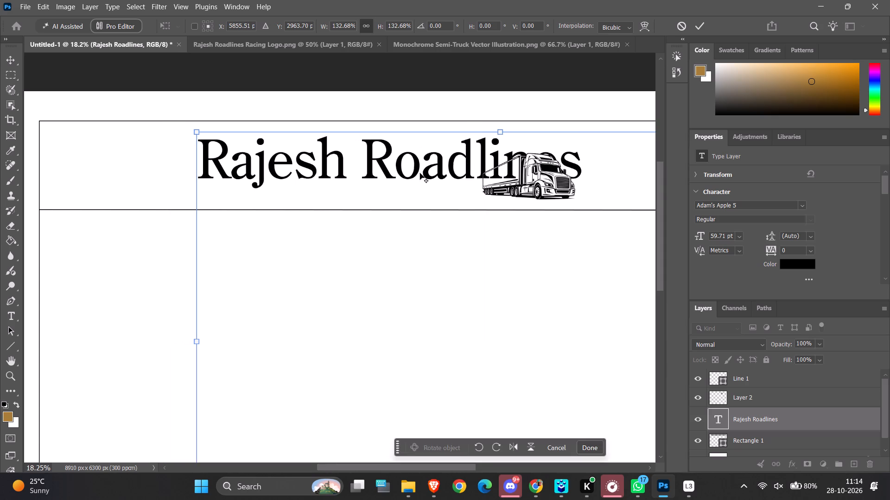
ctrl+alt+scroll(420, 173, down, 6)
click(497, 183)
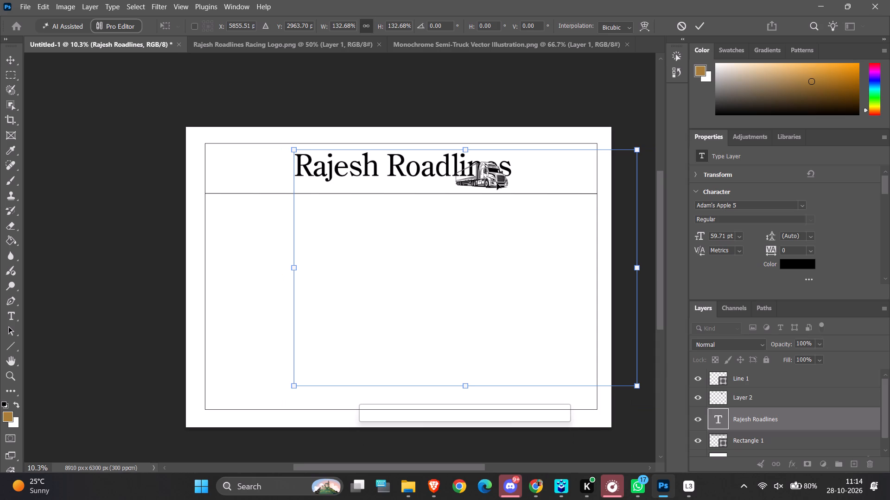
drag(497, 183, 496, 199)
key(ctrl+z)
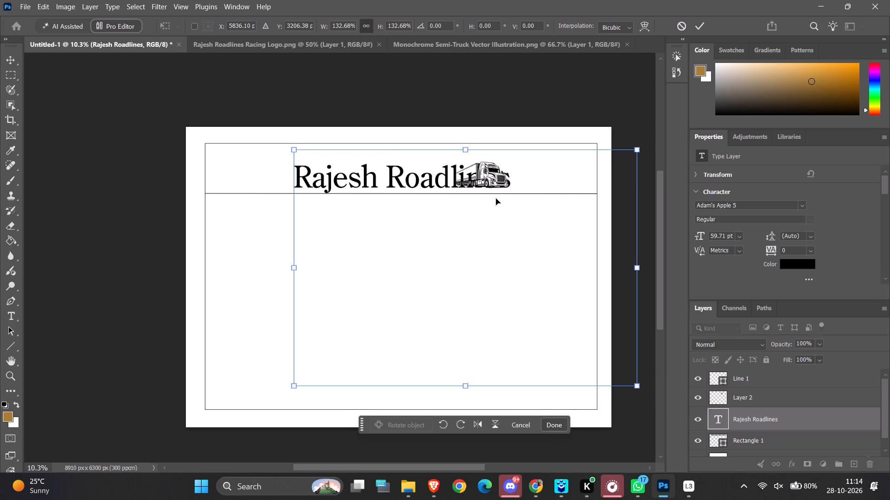
Apply the text transform and move the truck to the left of the company name, at X 752 px, Y 557 px.
click(104, 146)
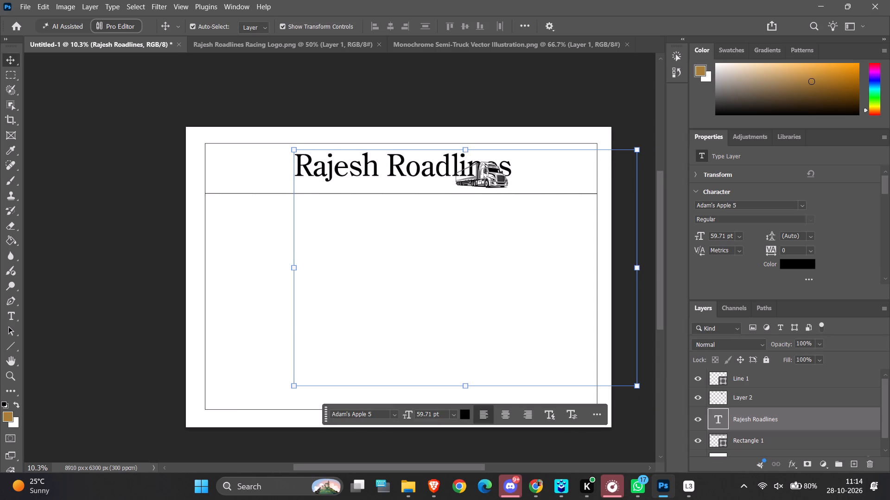
click(20, 59)
click(160, 165)
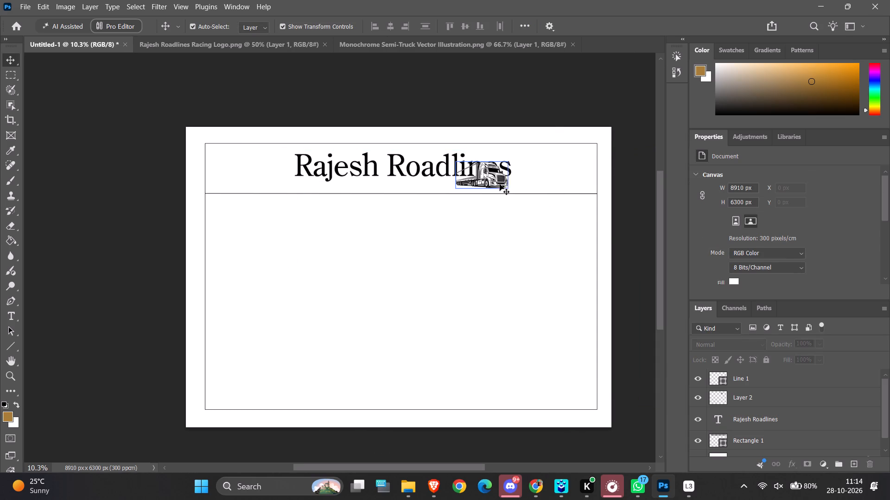
drag(499, 183, 268, 179)
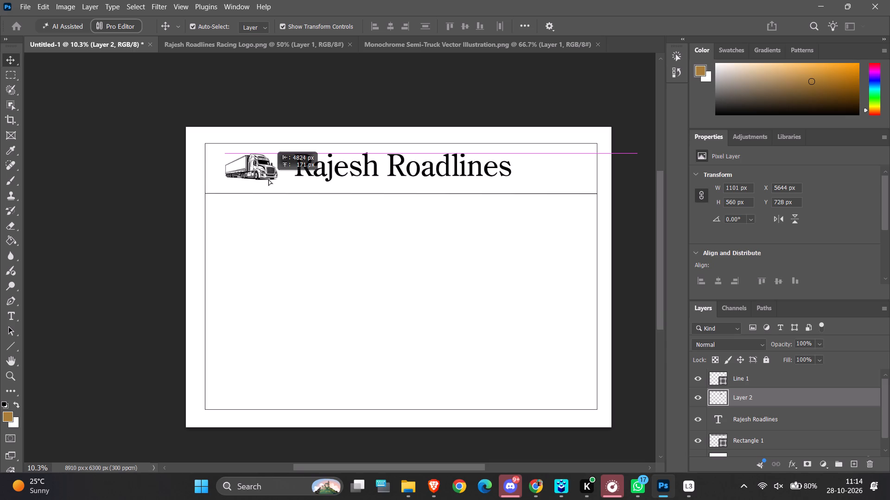
drag(268, 179, 265, 179)
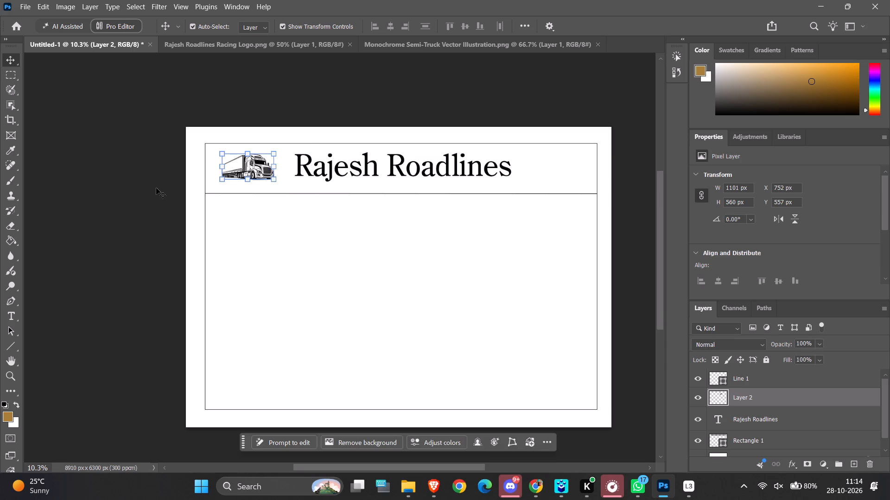
click(146, 189)
Draw a wide text box in the empty header area right of "Rajesh Roadlines", just below the top border line.
scroll(146, 189, down, 2)
scroll(146, 189, up, 2)
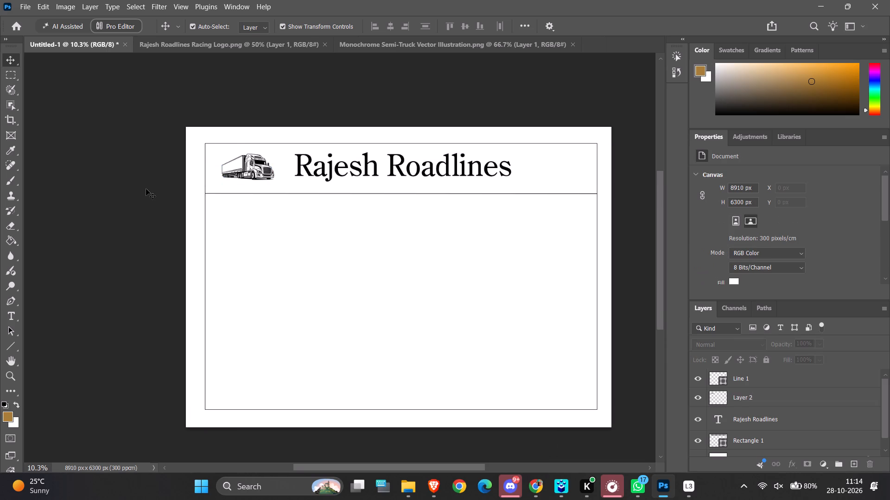
ctrl+alt+scroll(487, 188, up, 5)
scroll(479, 182, up, 5)
ctrl+scroll(479, 182, down, 6)
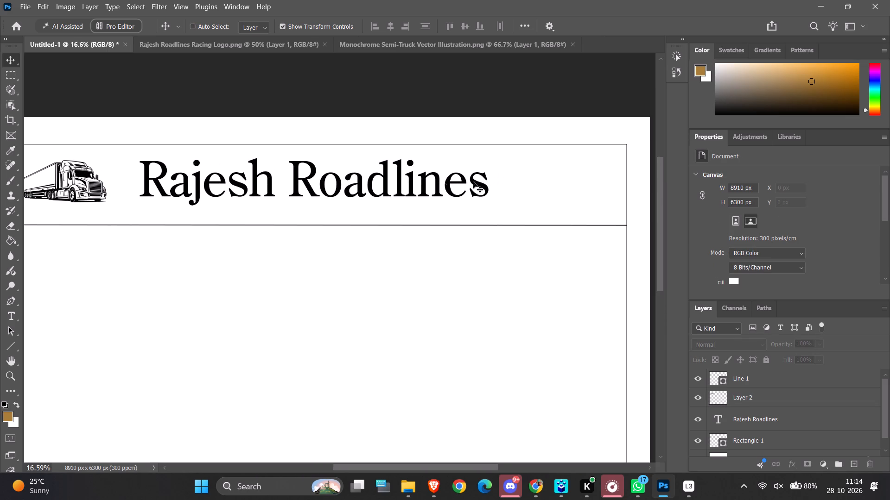
ctrl+scroll(310, 180, down, 4)
click(9, 315)
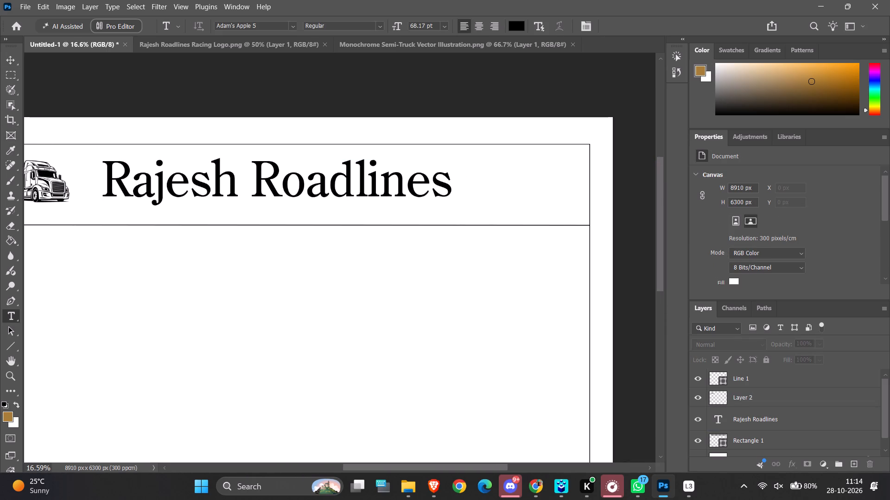
ctrl+scroll(484, 163, up, 6)
ctrl+scroll(484, 163, down, 12)
ctrl+alt+scroll(473, 162, up, 5)
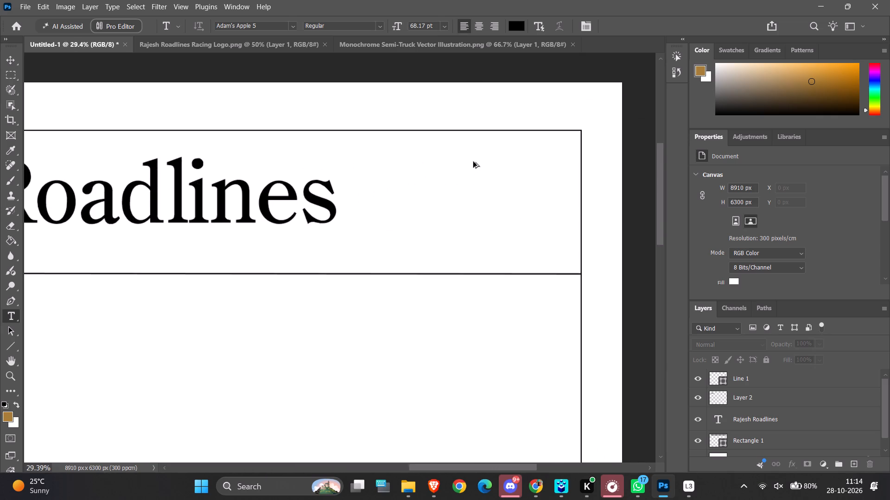
ctrl+alt+scroll(473, 162, up, 9)
ctrl+scroll(362, 142, down, 9)
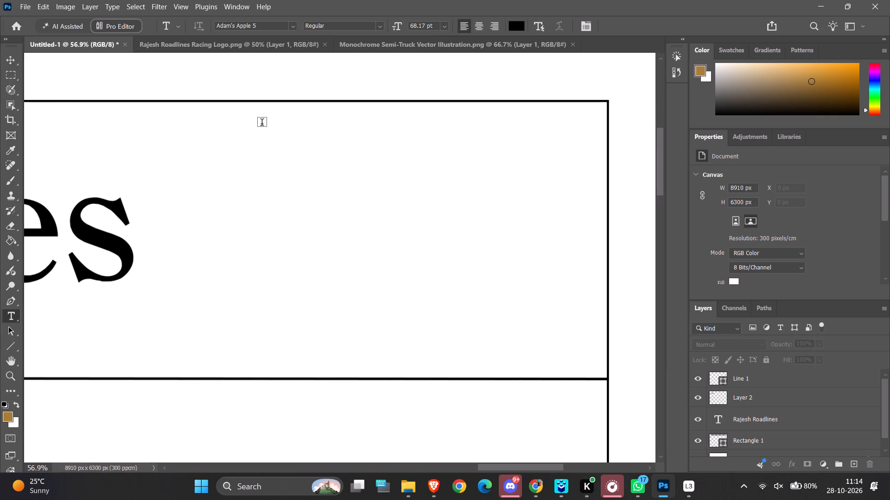
drag(235, 116, 385, 218)
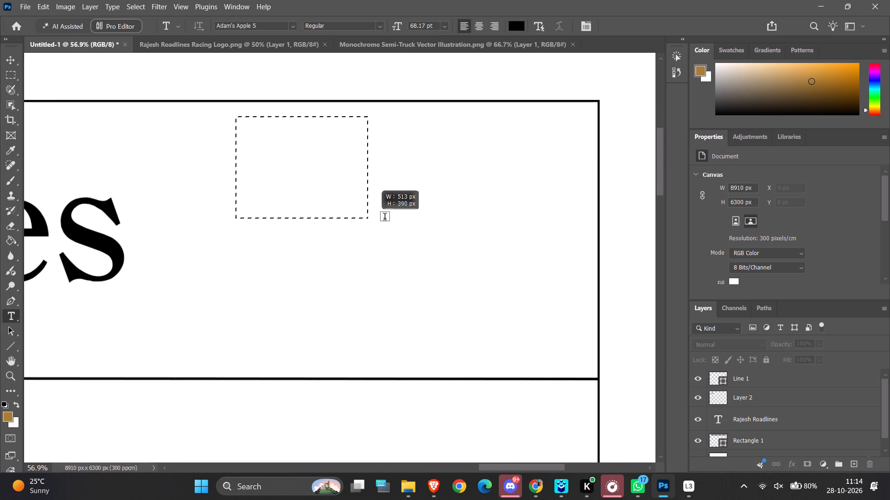
drag(385, 218, 591, 210)
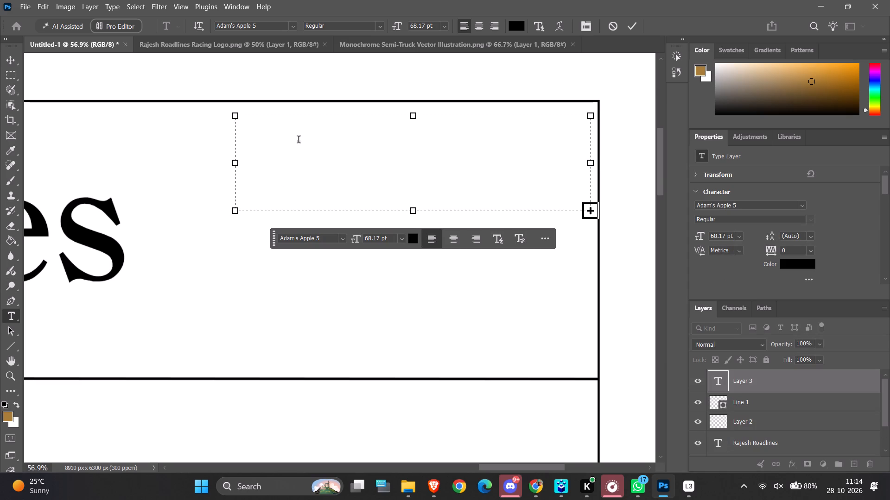
Set the new text box's font size to 10 pt and replace its placeholder text with "Phone no. ".
drag(380, 240, 345, 241)
key(BackSpace)
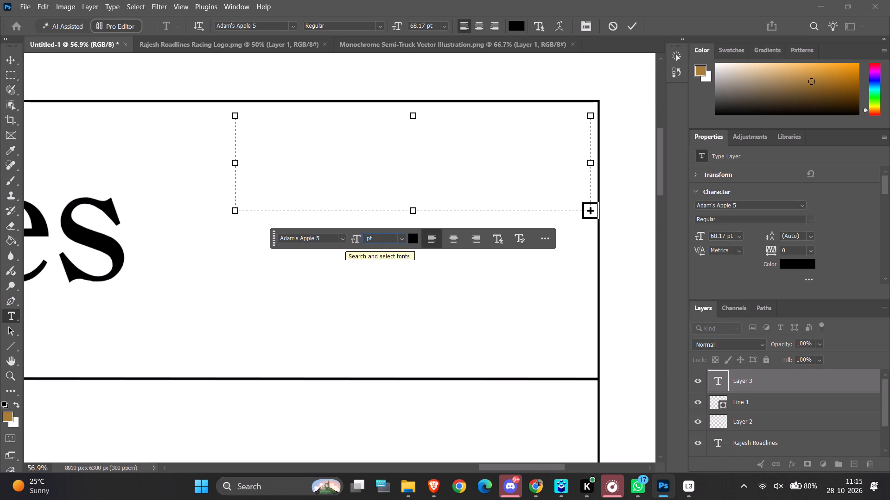
text(10)
key(Return)
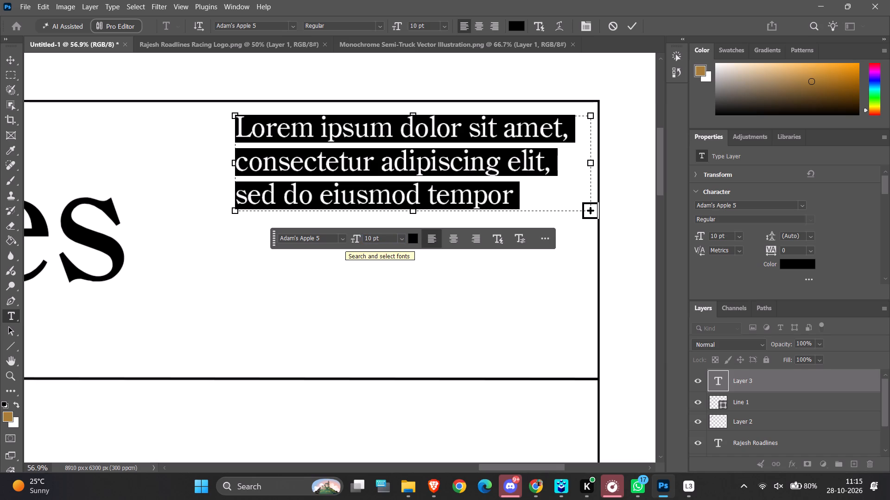
key(BackSpace)
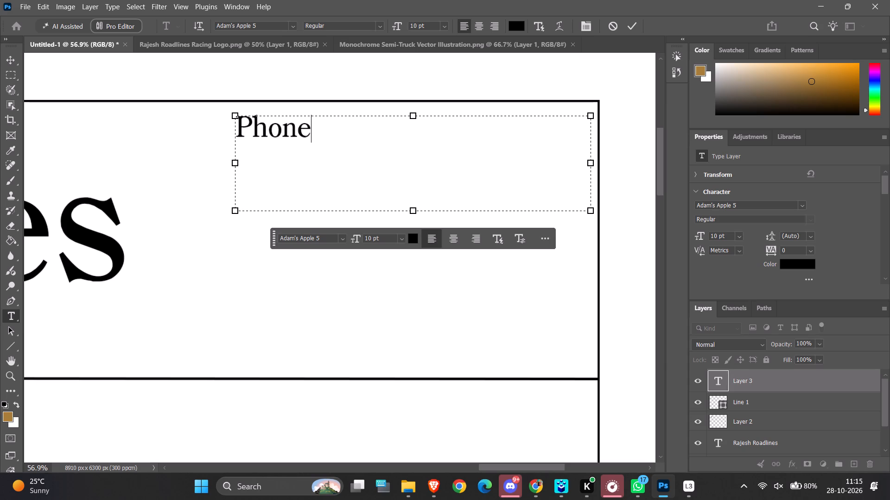
key(space)
text(n)
key(o)
text(.)
key(space)
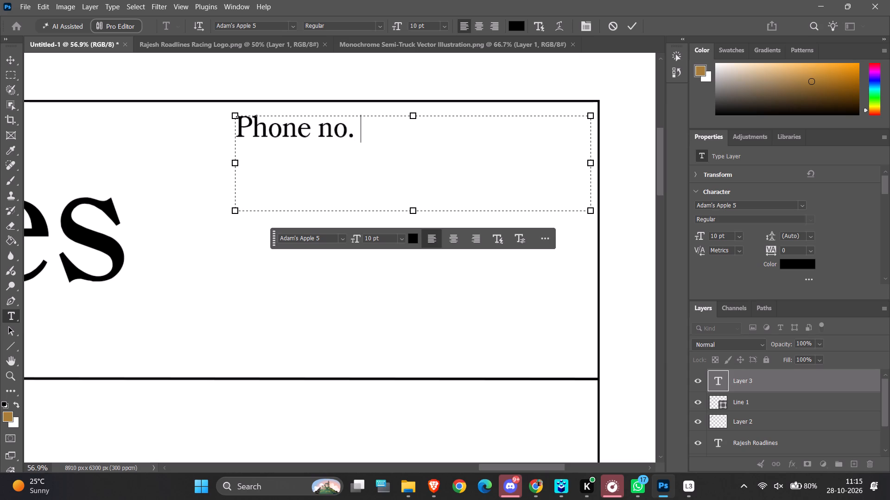
key(BackSpace)
key(minus)
key(BackSpace)
key(space)
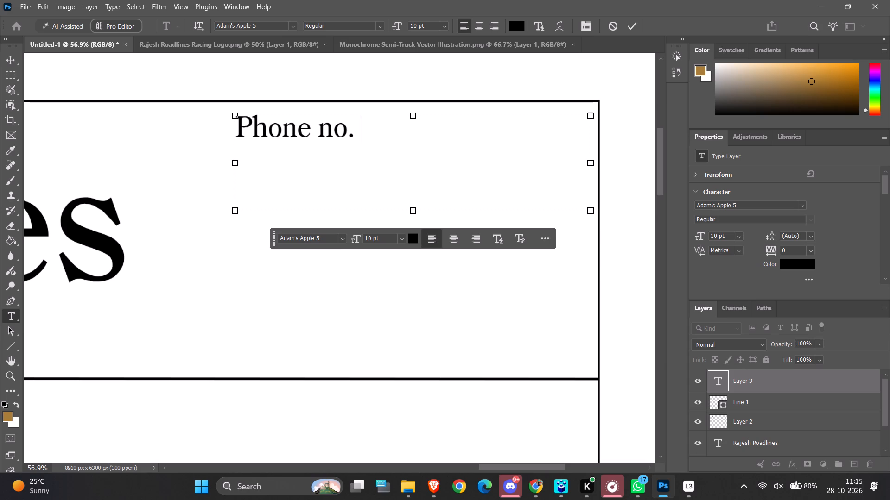
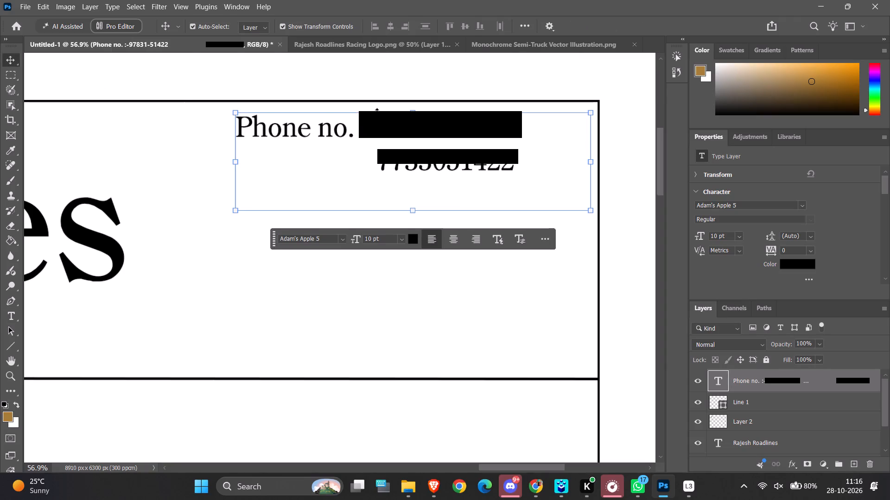
Move the phone number text straight across the header until its numbers end just inside the vertical border line, then deselect it.
drag(387, 126, 447, 123)
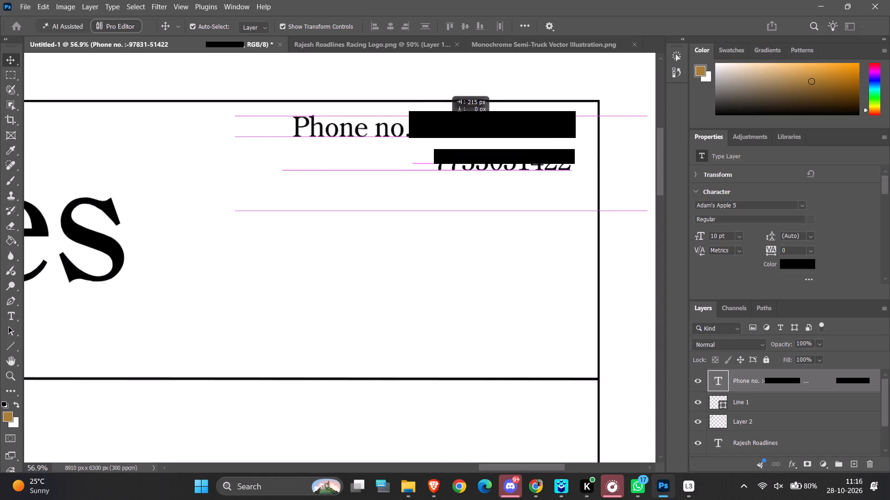
drag(447, 123, 459, 123)
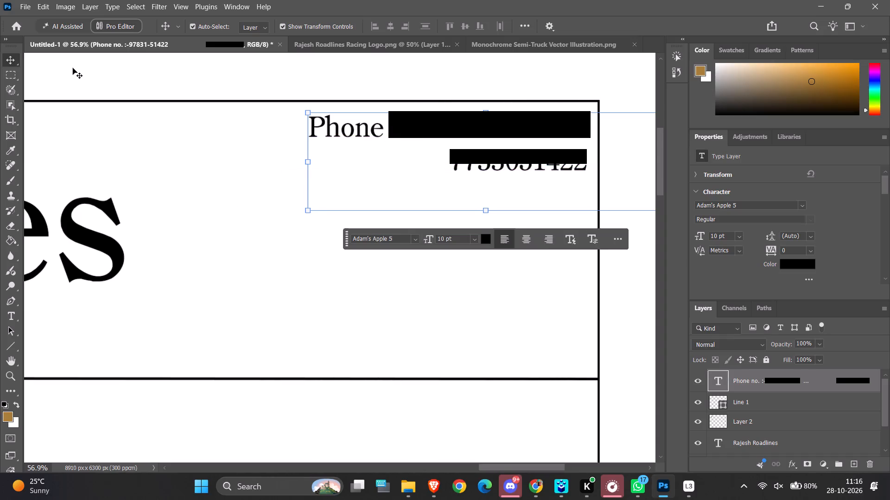
click(73, 68)
Examine the header layout of truck, company name and phone details against the border and divider line.
ctrl+scroll(73, 68, down, 12)
ctrl+alt+scroll(77, 77, down, 6)
ctrl+scroll(77, 77, up, 11)
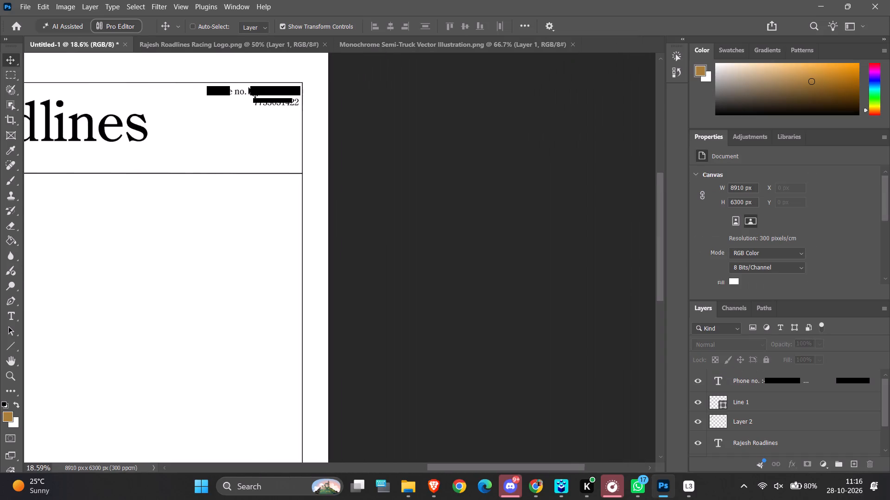
ctrl+scroll(248, 87, up, 20)
ctrl+scroll(248, 87, up, 1)
ctrl+alt+scroll(261, 108, down, 5)
ctrl+scroll(261, 108, up, 7)
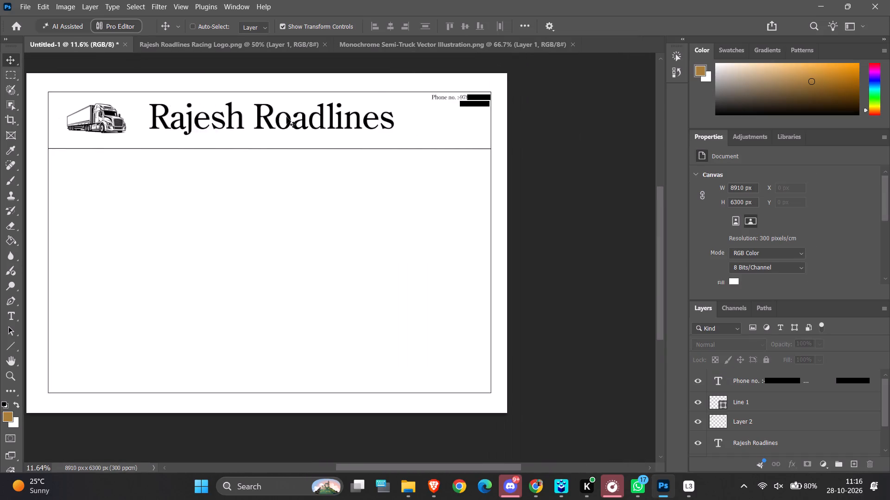
ctrl+scroll(331, 112, up, 10)
scroll(341, 112, down, 1)
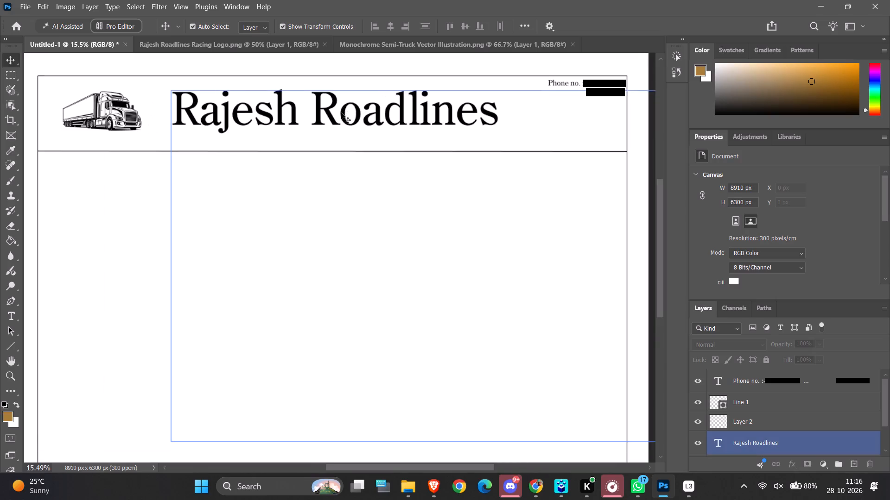
scroll(341, 112, down, 1)
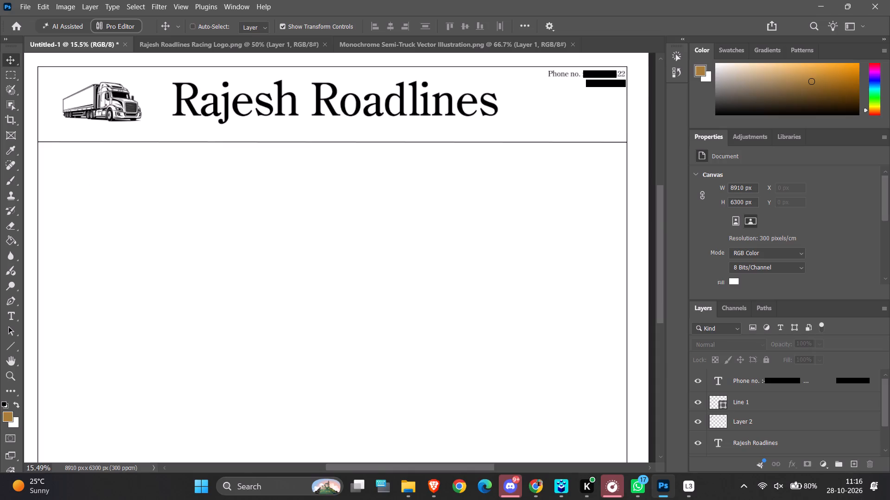
ctrl+alt+scroll(0, 83, up, 1)
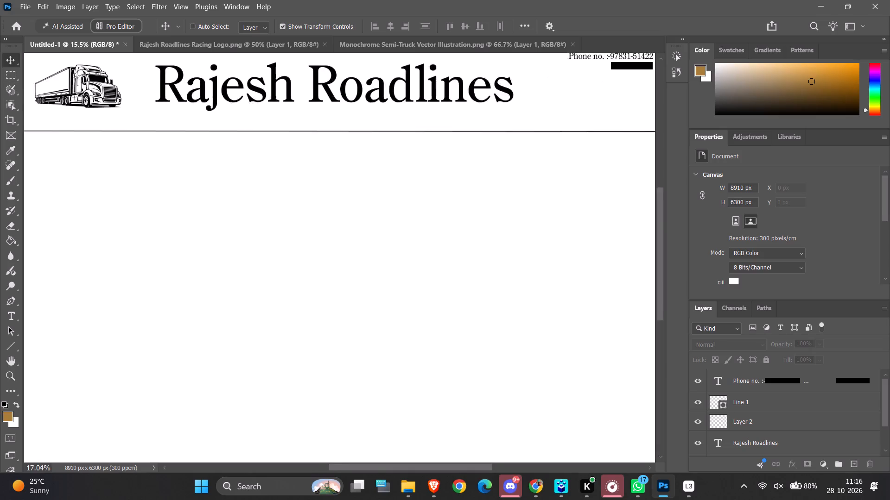
ctrl+alt+scroll(0, 83, up, 2)
scroll(0, 83, up, 8)
ctrl+alt+scroll(3, 81, down, 4)
ctrl+scroll(25, 148, up, 4)
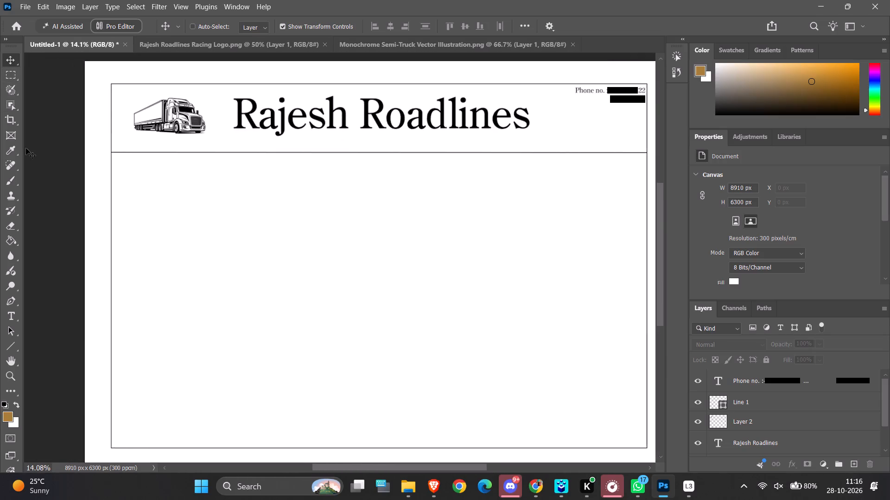
ctrl+scroll(26, 148, up, 3)
ctrl+scroll(244, 139, down, 12)
ctrl+alt+scroll(537, 149, up, 2)
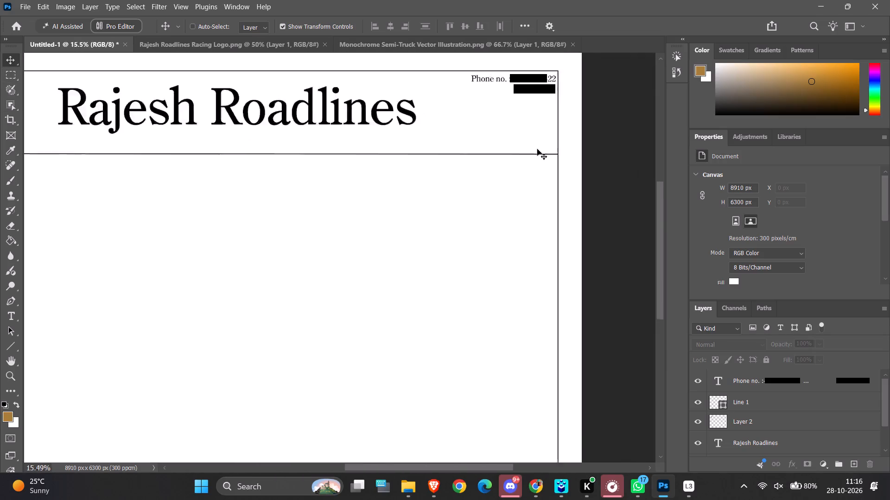
Duplicate the phone number text straight downward, placing the copy just above the header divider line.
ctrl+alt+scroll(537, 149, up, 10)
alt+scroll(445, 144, up, 4)
scroll(442, 144, up, 6)
scroll(442, 144, down, 2)
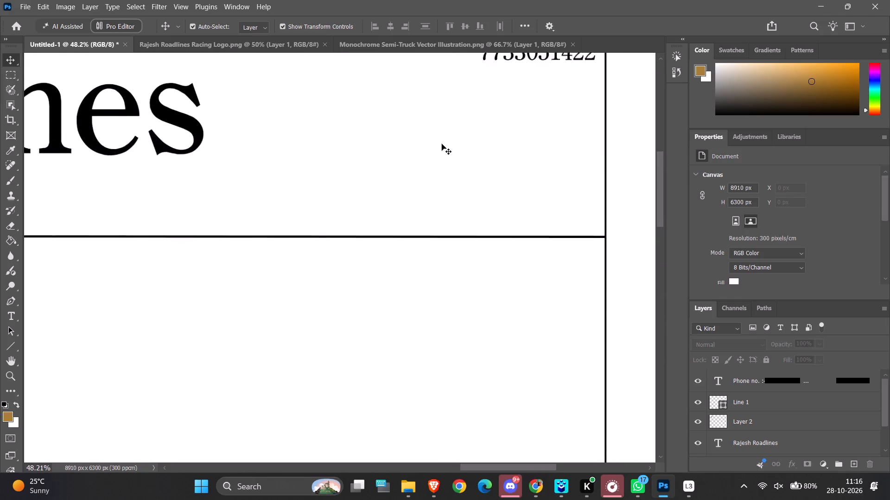
scroll(442, 144, down, 1)
scroll(442, 144, up, 9)
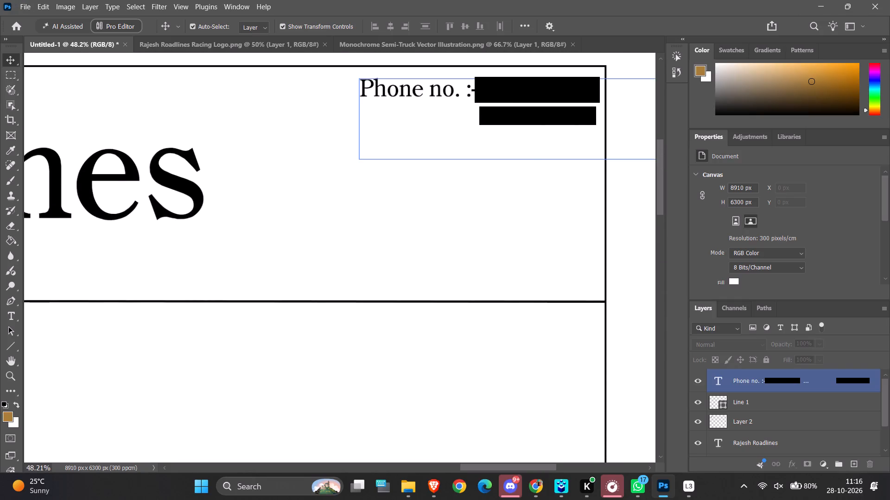
alt+drag(505, 90, 505, 239)
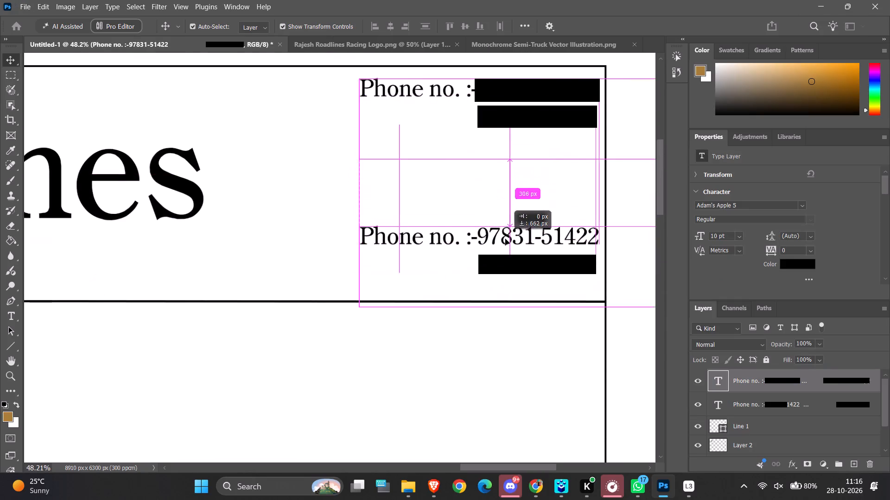
alt+drag(505, 239, 505, 259)
Replace the duplicated text's content with "GSTIN:- " followed by the company's GST registration number.
double_click(522, 261)
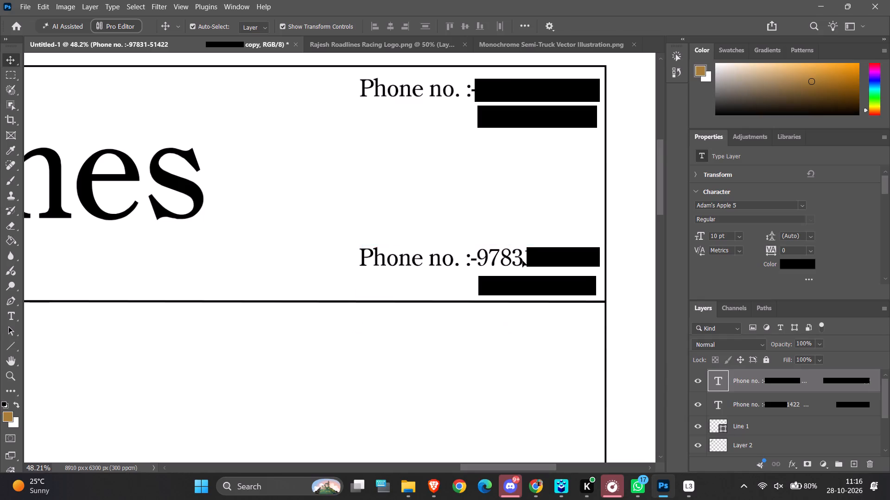
key(BackSpace)
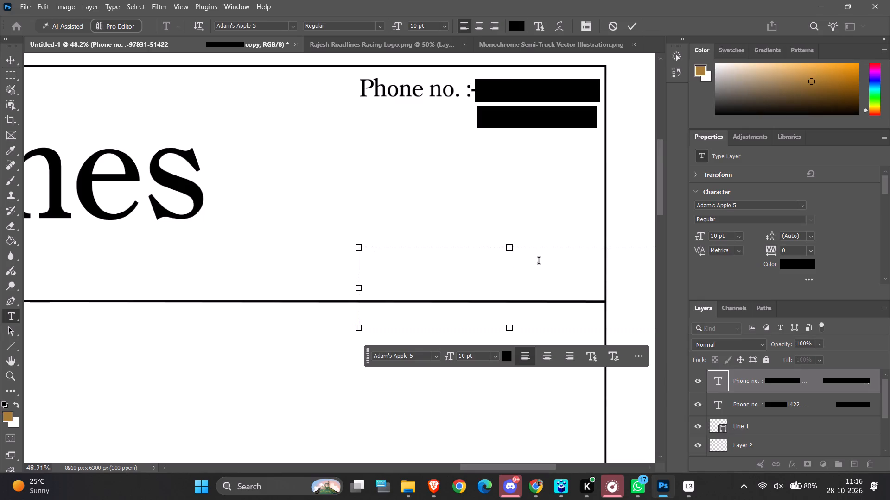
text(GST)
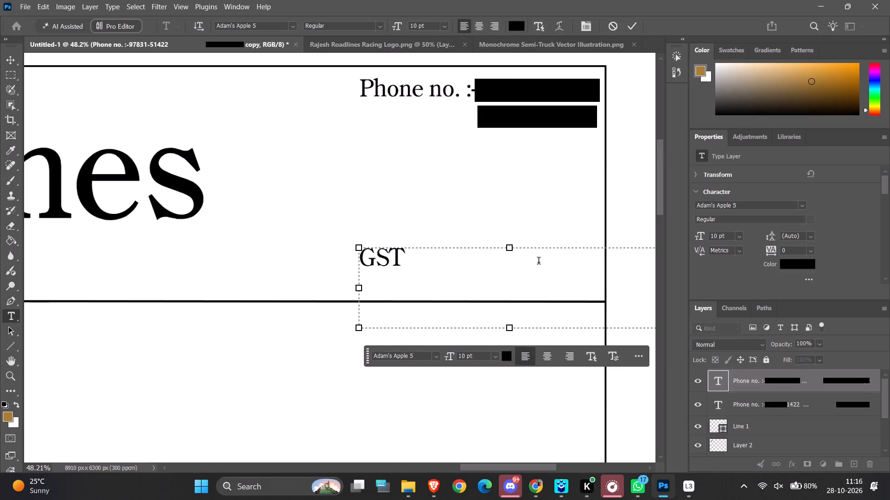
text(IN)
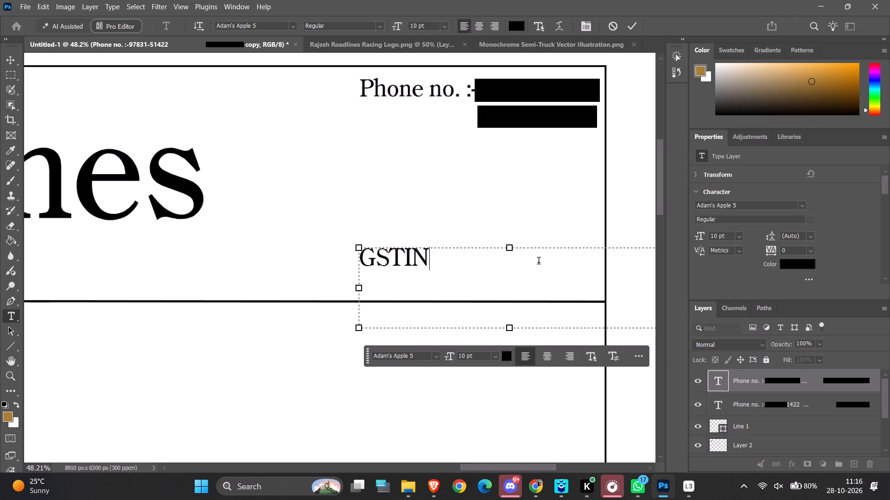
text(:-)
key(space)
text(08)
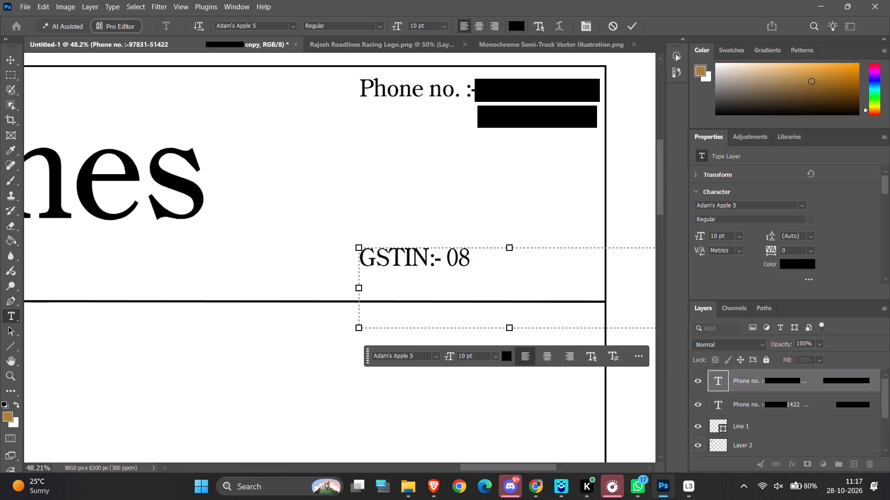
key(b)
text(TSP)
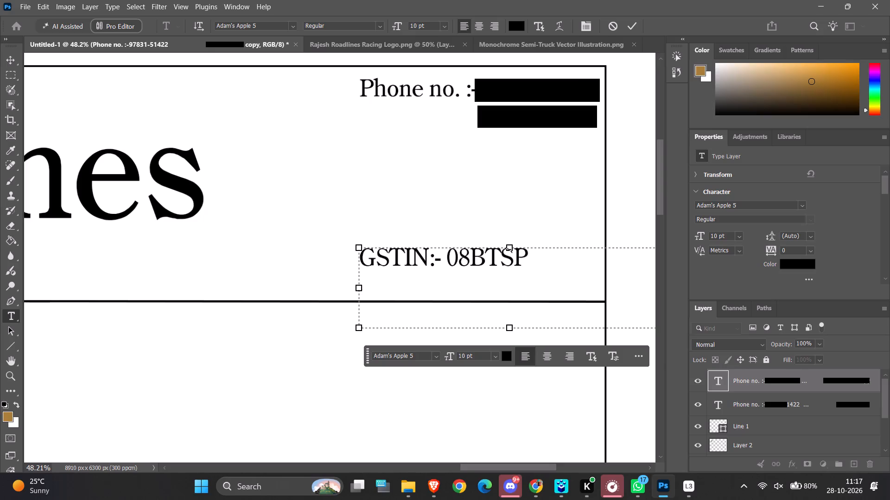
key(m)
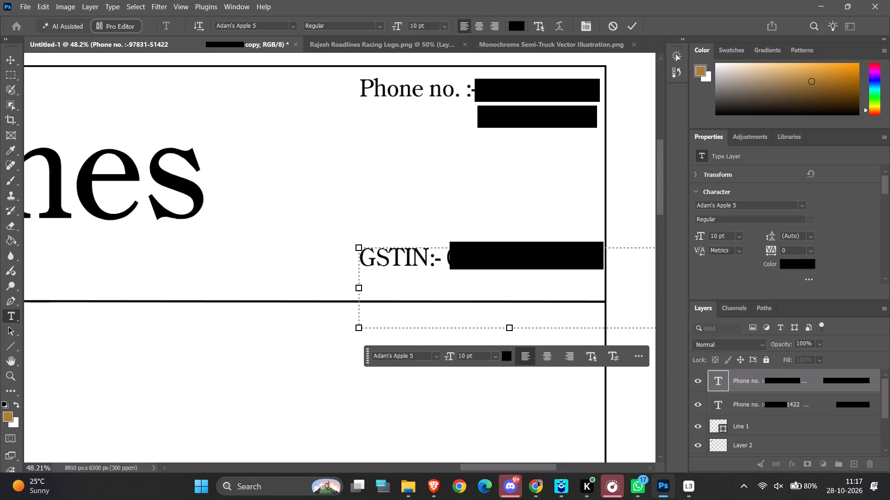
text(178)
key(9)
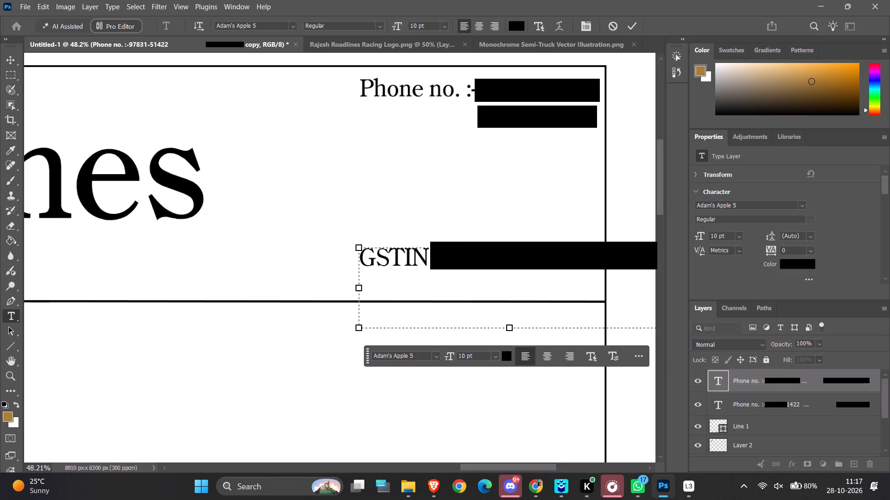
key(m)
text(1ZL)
Shift the GSTIN text box left and slightly down so the registration number ends at the vertical border line.
drag(504, 231, 449, 238)
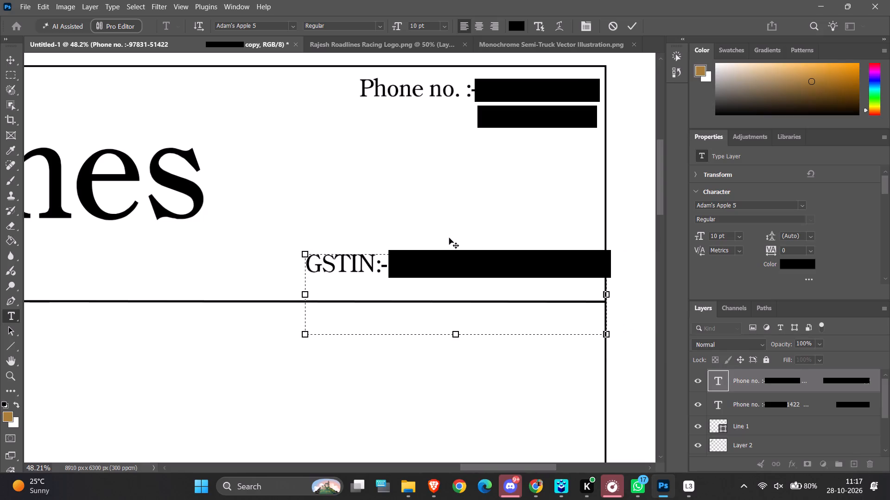
drag(449, 238, 446, 238)
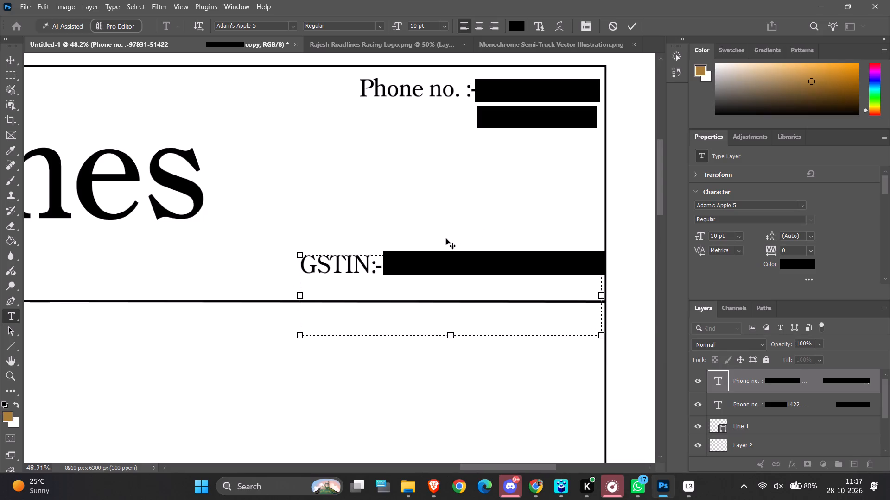
drag(446, 238, 446, 239)
Add a second line "PAN :-" below the GSTIN line, spacing its colon to line up under the GSTIN colon.
click(598, 269)
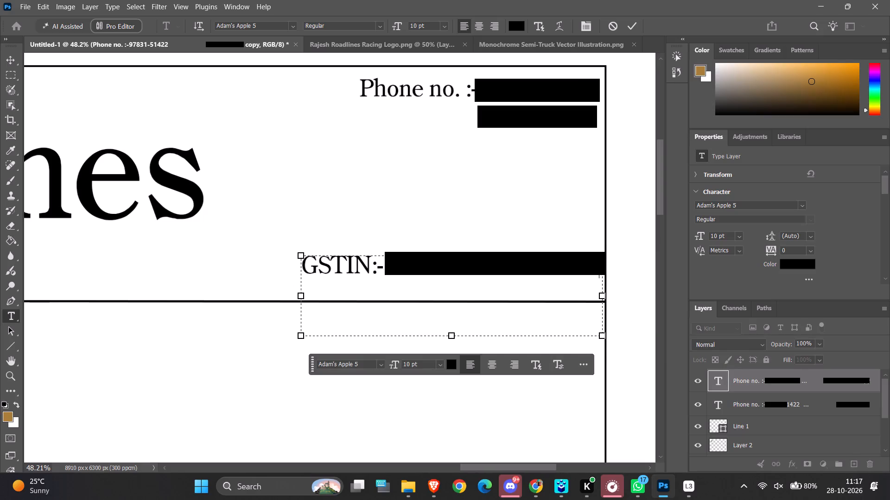
key(shift+Return)
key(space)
key(BackSpace)
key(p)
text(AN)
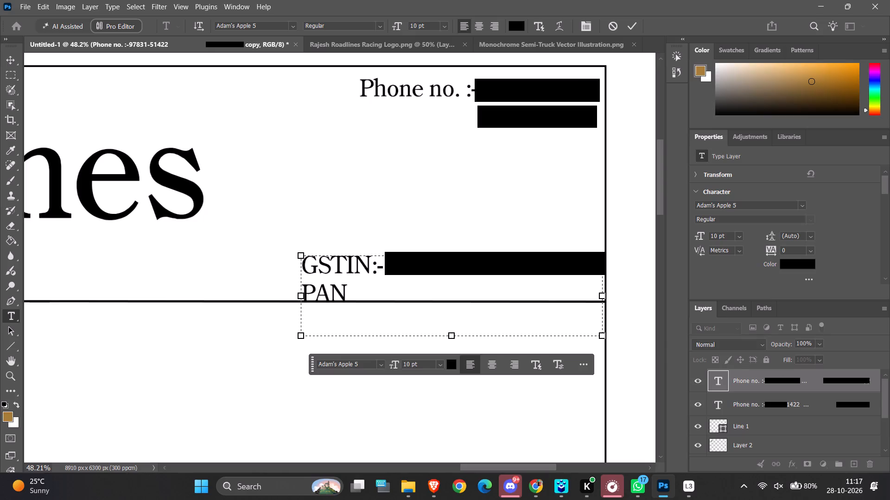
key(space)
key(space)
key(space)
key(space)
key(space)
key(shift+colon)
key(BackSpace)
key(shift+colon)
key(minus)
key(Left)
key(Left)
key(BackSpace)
Raise the GSTIN and PAN text box slightly so the PAN line sits above the divider line.
drag(444, 236, 444, 230)
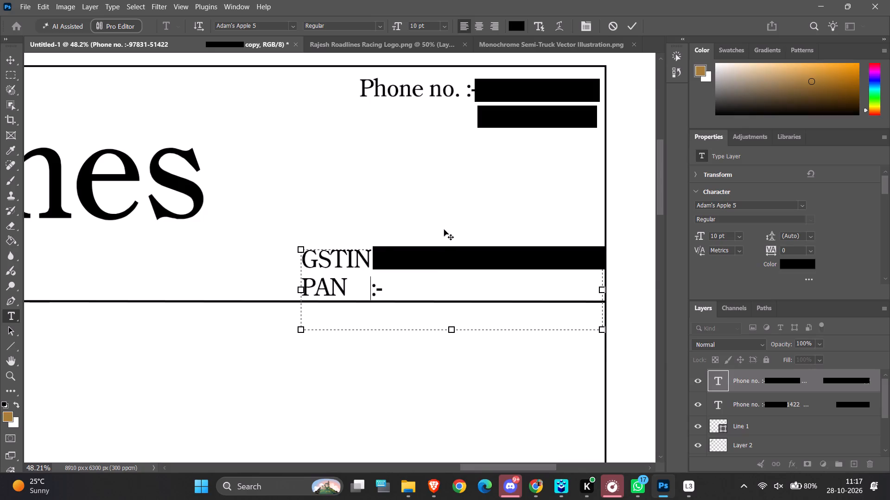
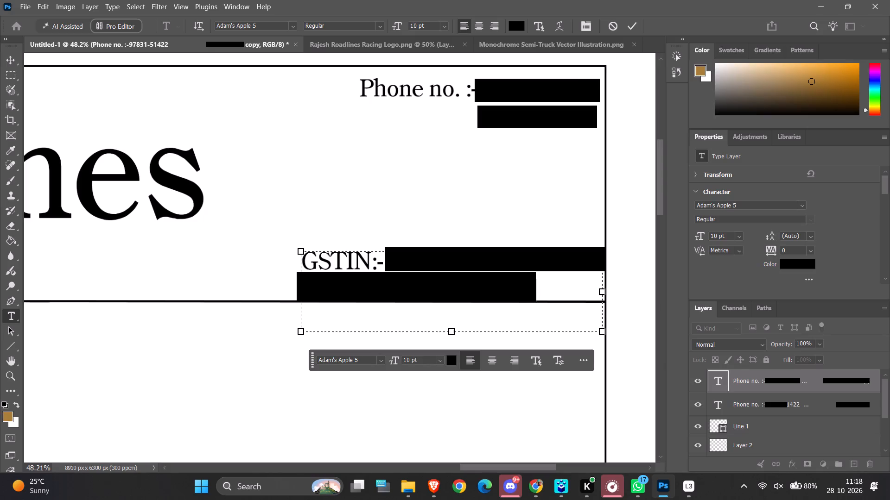
Commit the GSTIN and PAN text edit and deselect its layer.
ctrl+scroll(346, 188, down, 6)
ctrl+alt+scroll(346, 189, down, 7)
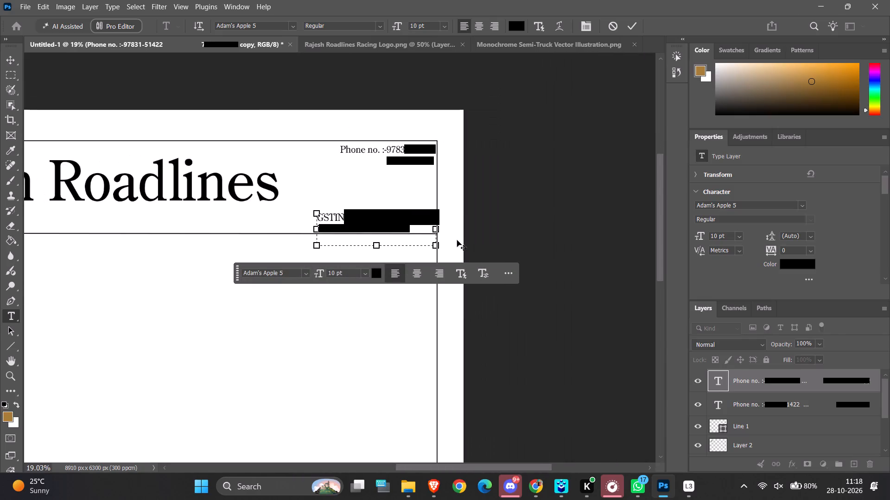
click(457, 240)
ctrl+scroll(457, 240, up, 20)
ctrl+scroll(457, 240, up, 2)
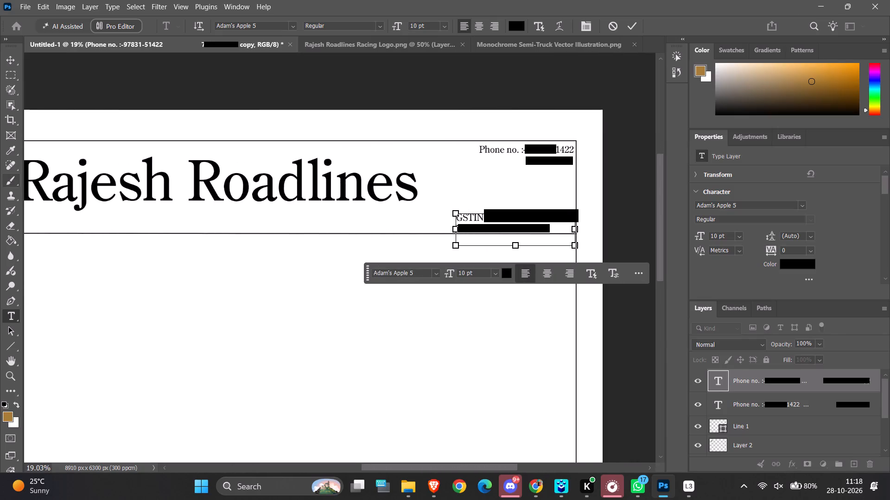
ctrl+scroll(166, 200, up, 7)
scroll(203, 216, down, 3)
ctrl+alt+scroll(203, 221, down, 5)
ctrl+scroll(203, 221, up, 5)
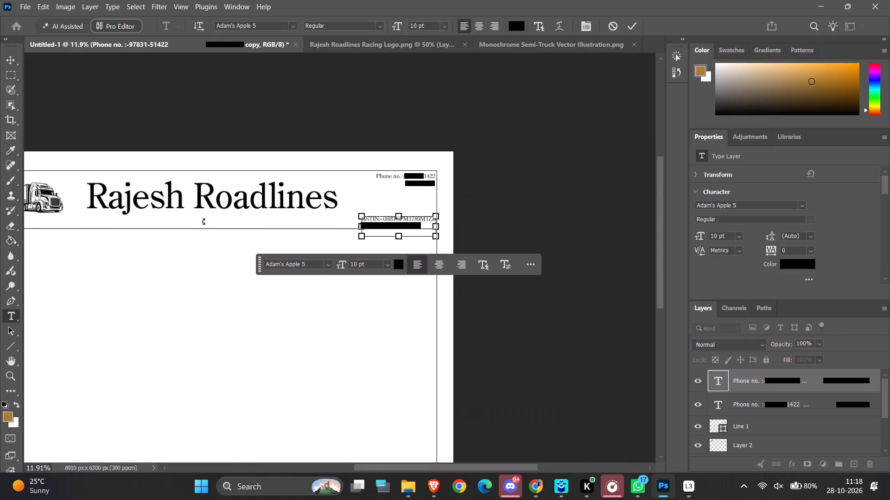
ctrl+scroll(203, 221, up, 2)
ctrl+scroll(134, 222, up, 6)
click(9, 59)
click(140, 120)
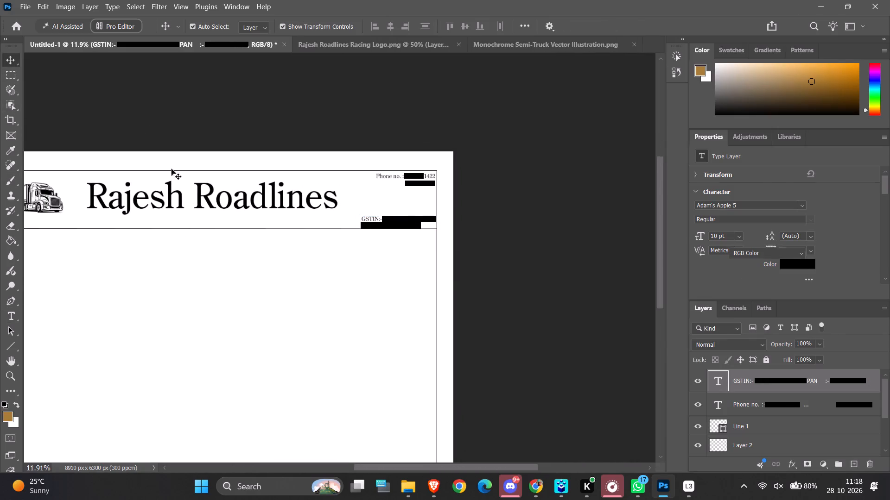
Duplicate the GSTIN and PAN text box and place the copy below the company name, above the divider line.
ctrl+scroll(180, 176, up, 6)
ctrl+scroll(181, 181, down, 6)
scroll(469, 247, down, 5)
ctrl+scroll(447, 268, up, 6)
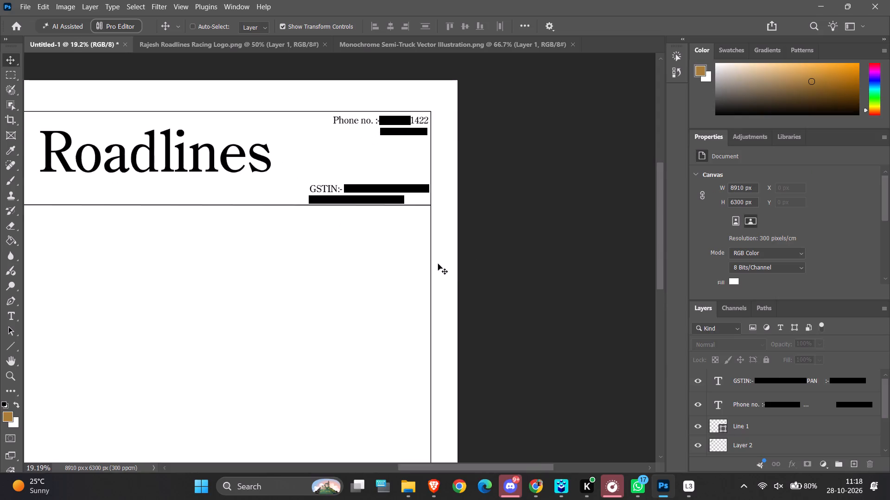
ctrl+scroll(280, 220, up, 7)
ctrl+scroll(279, 220, down, 8)
ctrl+alt+scroll(269, 244, up, 13)
ctrl+alt+scroll(366, 209, up, 2)
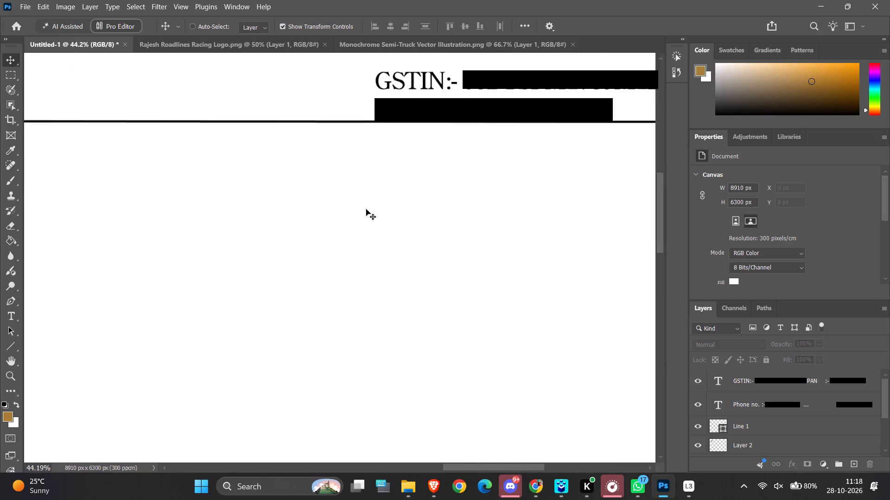
ctrl+alt+scroll(366, 209, up, 5)
ctrl+alt+scroll(368, 208, down, 14)
scroll(368, 208, down, 5)
ctrl+scroll(368, 208, up, 6)
ctrl+scroll(490, 152, up, 12)
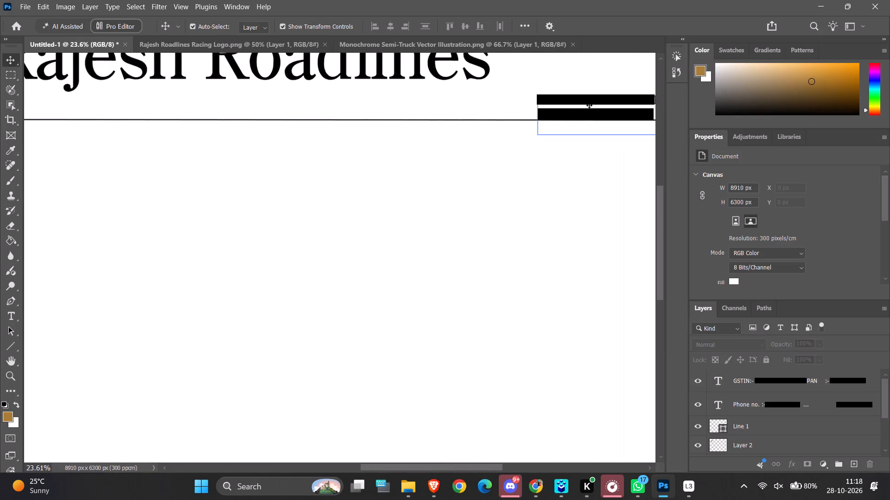
click(584, 97)
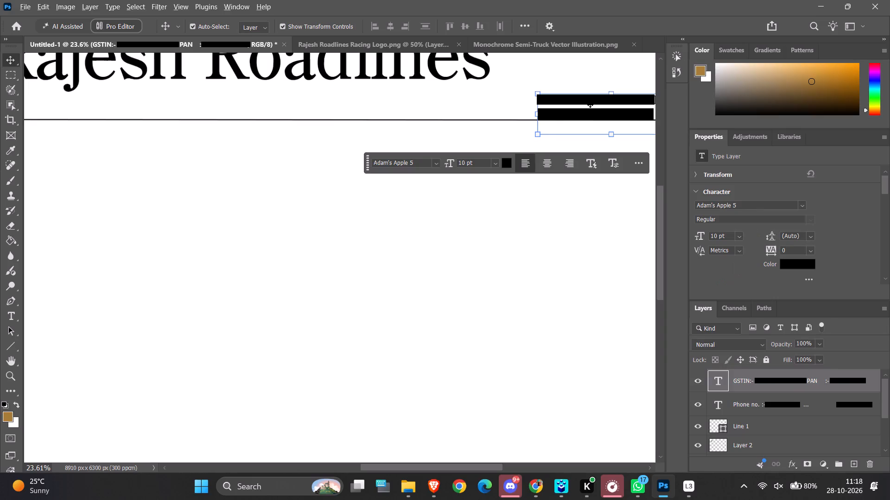
alt+drag(593, 101, 228, 92)
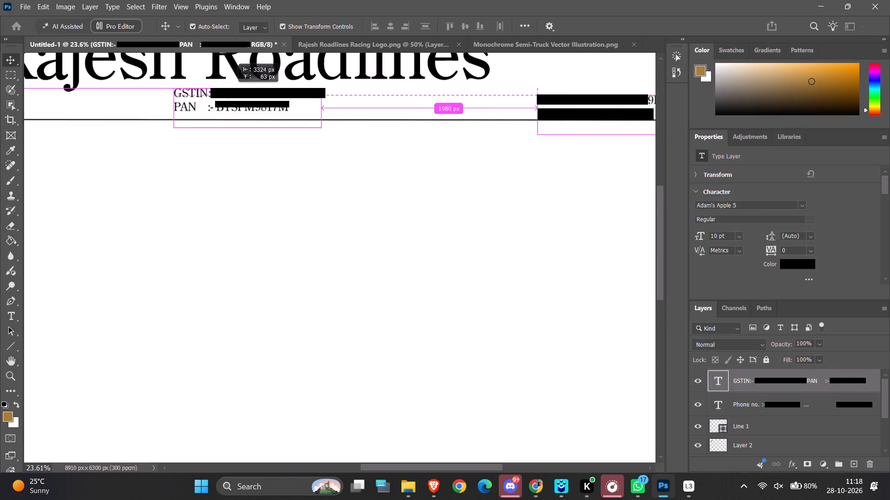
alt+drag(228, 92, 225, 94)
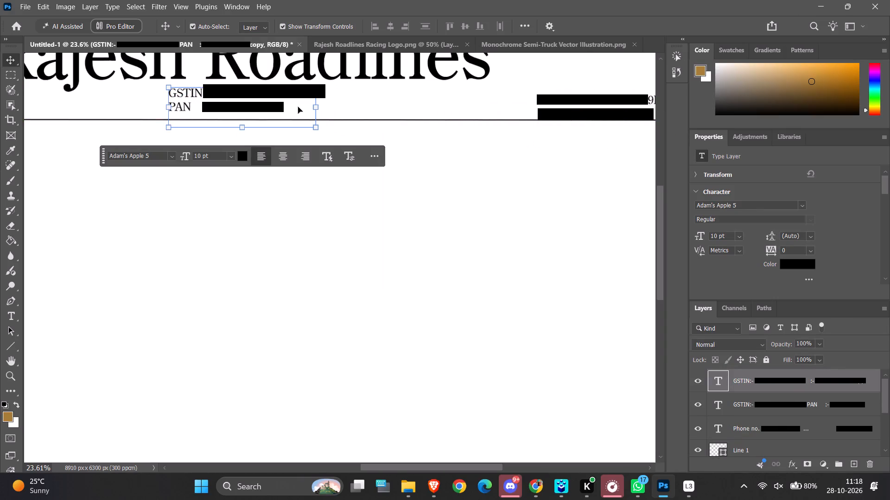
Replace all the text in the duplicated box with the building number of the company's address.
click(294, 109)
key(ctrl+a)
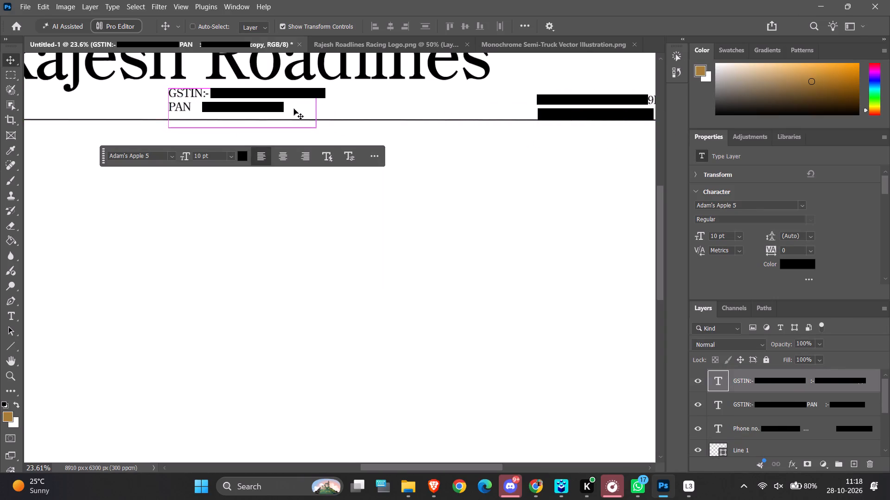
double_click(294, 109)
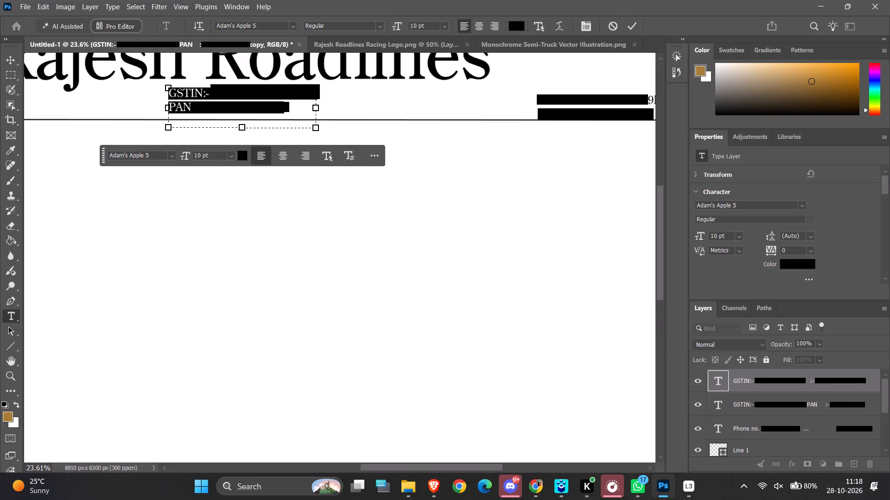
key(BackSpace)
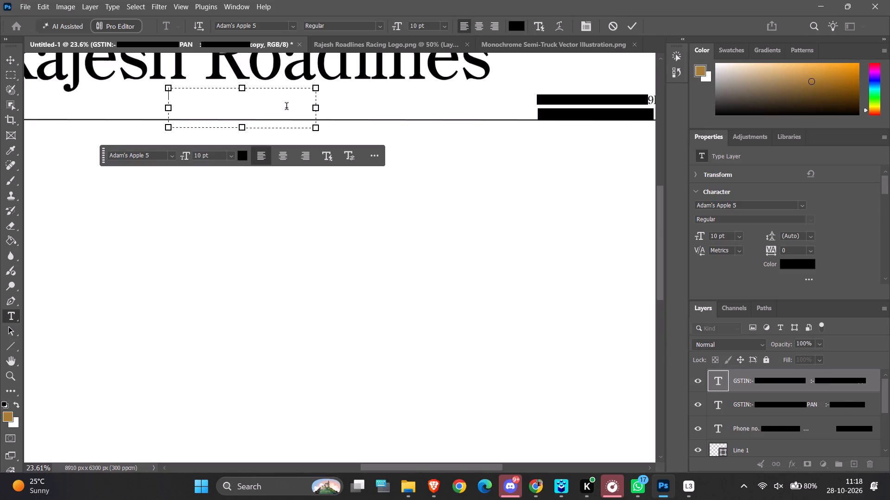
text(22)
Widen the address text box so its right side reaches the page's right edge.
drag(315, 110, 390, 110)
drag(316, 109, 734, 100)
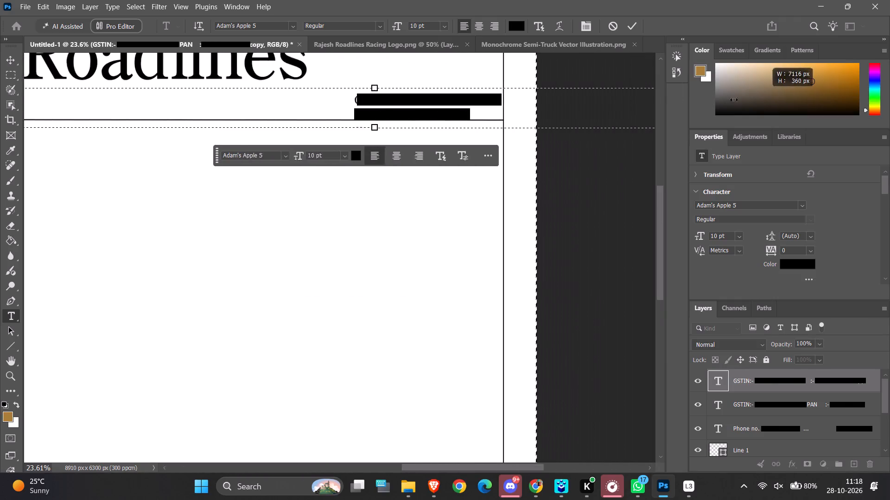
drag(734, 100, 498, 116)
Continue the address line with a comma, the unit letter and the capitalised locality name, ending in a comma.
ctrl+scroll(0, 144, up, 7)
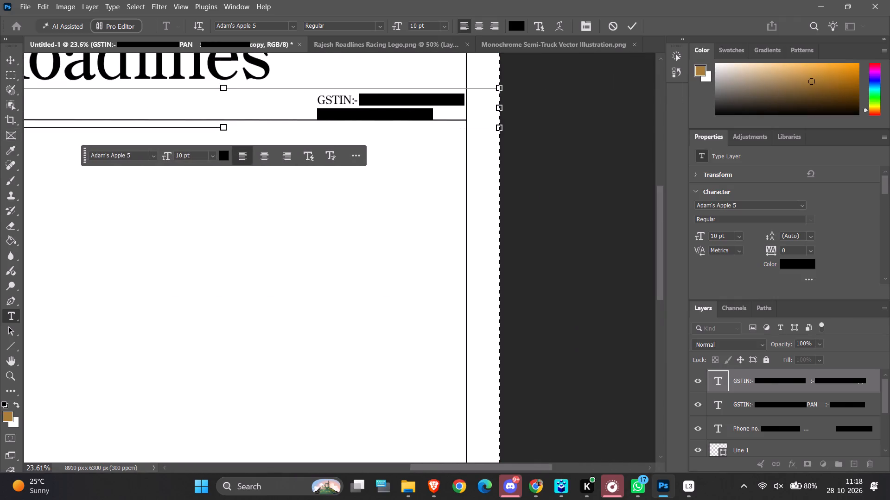
ctrl+scroll(0, 138, up, 1)
ctrl+alt+scroll(93, 163, down, 6)
ctrl+scroll(33, 178, up, 7)
ctrl+scroll(136, 158, up, 3)
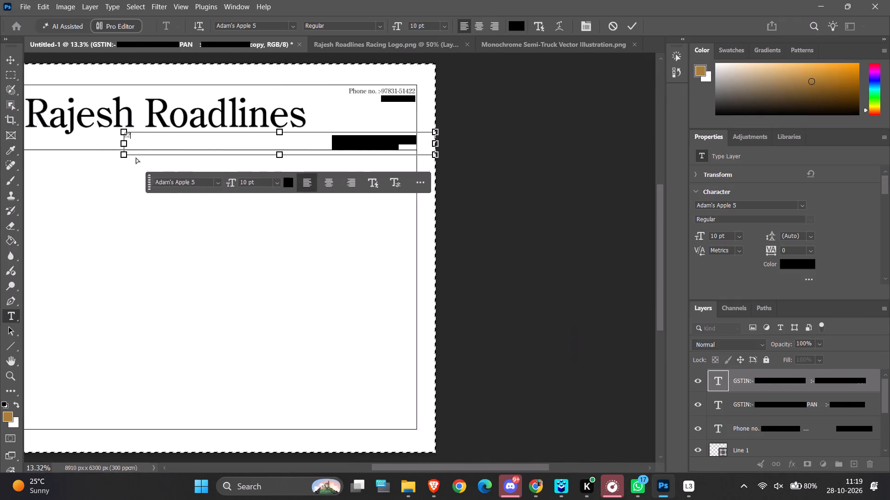
ctrl+scroll(136, 157, up, 3)
ctrl+alt+scroll(140, 144, up, 7)
ctrl+alt+scroll(204, 126, up, 6)
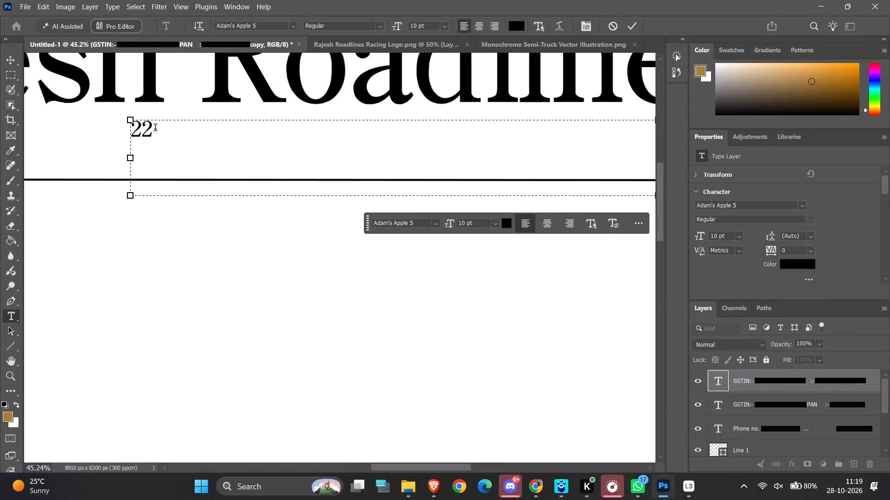
key(comma)
key(a)
key(space)
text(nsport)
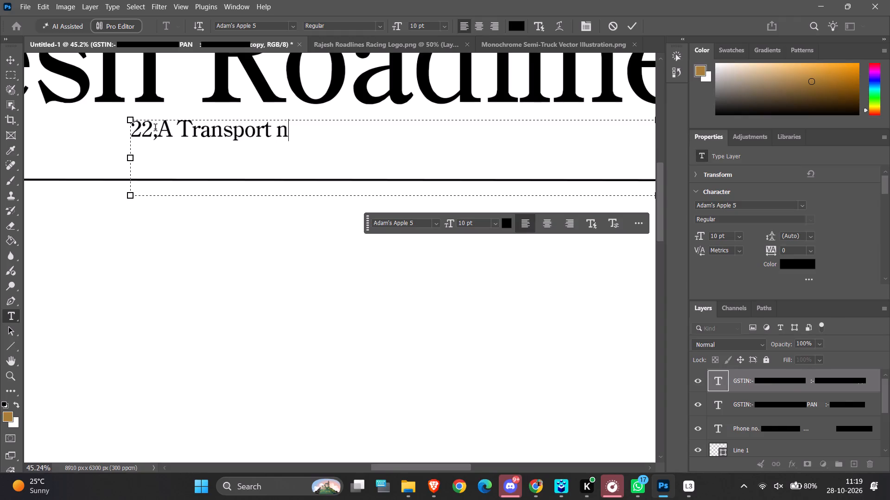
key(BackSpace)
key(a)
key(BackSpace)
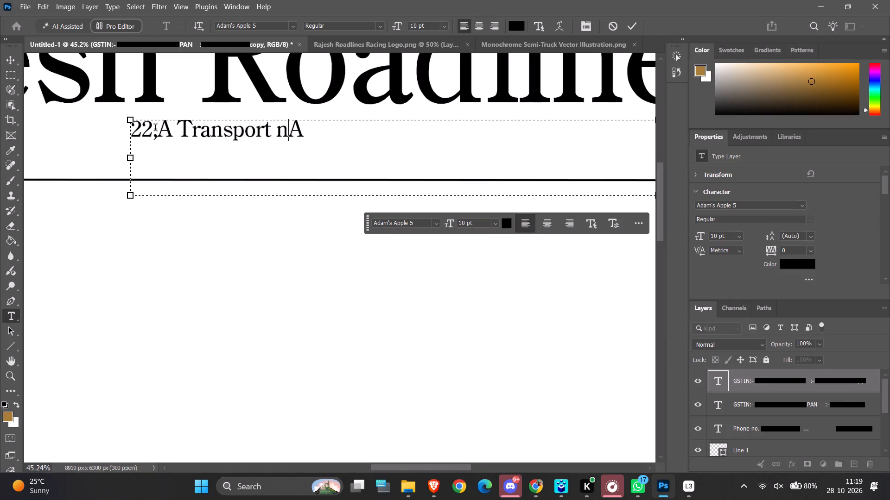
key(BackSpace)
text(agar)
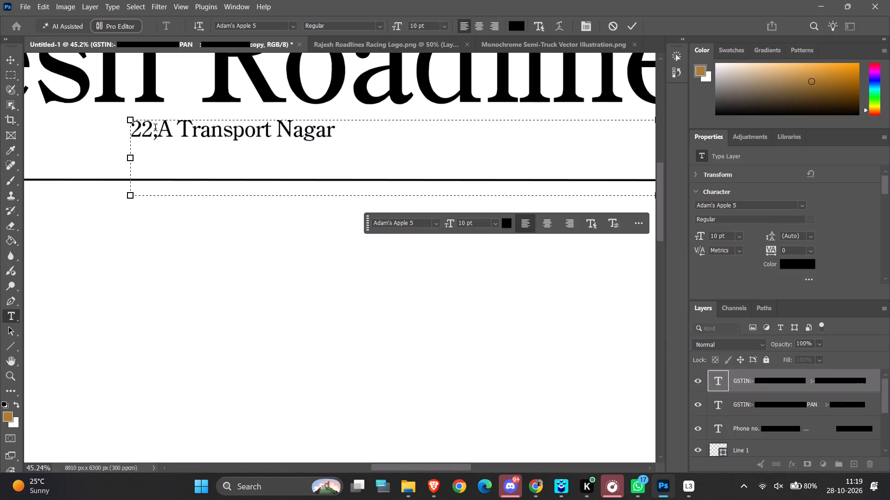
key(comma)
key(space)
Append the bypass name and a trailing comma to the address line, and commit the text.
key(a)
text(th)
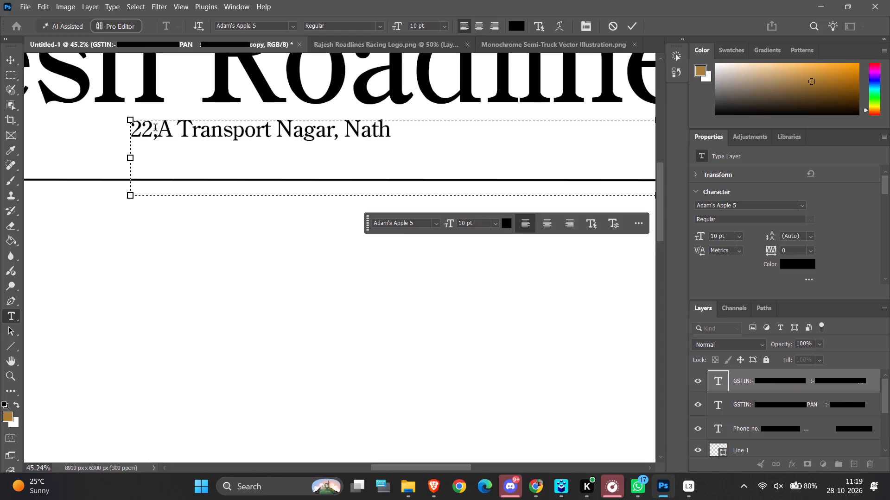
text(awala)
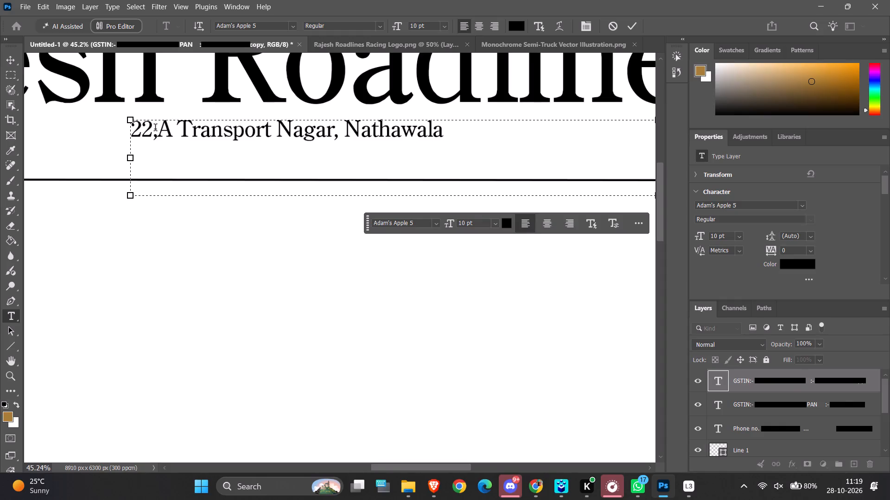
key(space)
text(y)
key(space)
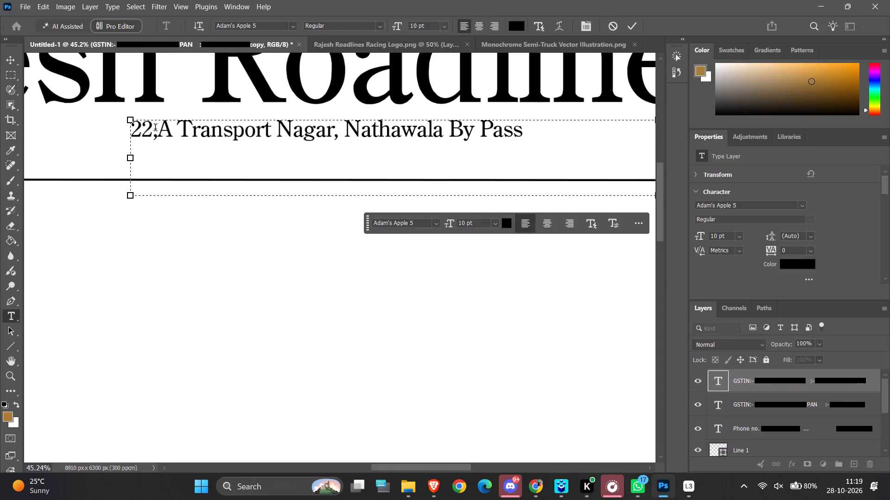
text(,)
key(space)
ctrl+alt+scroll(156, 129, down, 2)
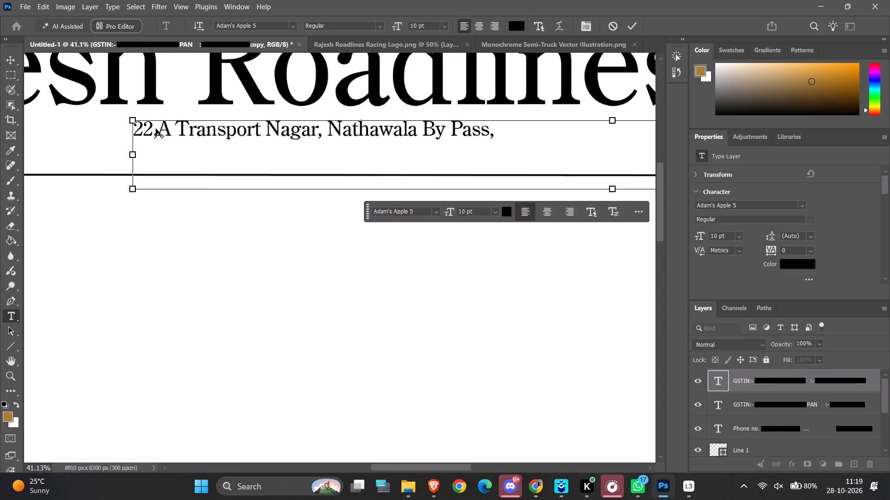
ctrl+alt+scroll(156, 129, down, 4)
ctrl+scroll(92, 157, up, 5)
ctrl+scroll(254, 149, up, 5)
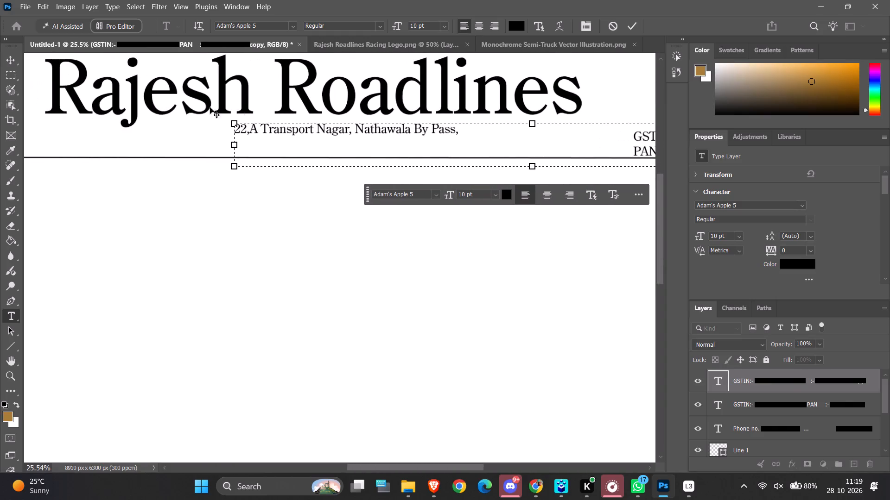
click(8, 57)
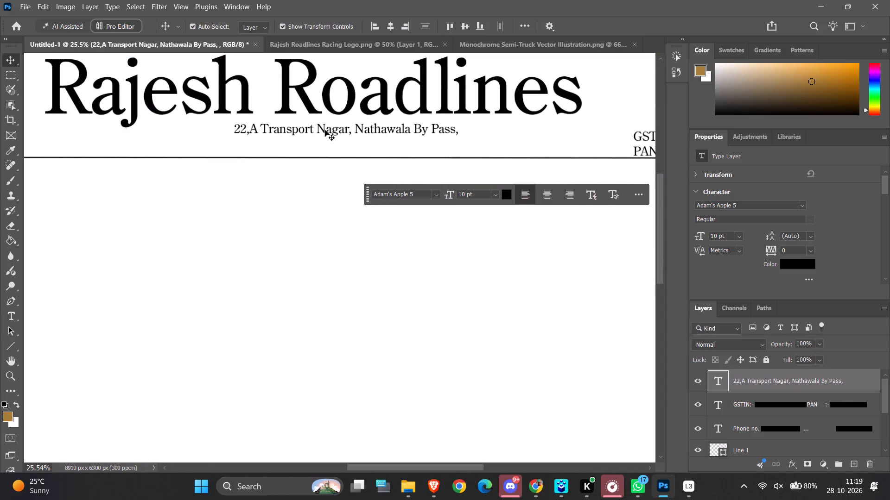
Move the address line below the company name, its left edge flush with the name and just above the divider line.
drag(325, 130, 159, 146)
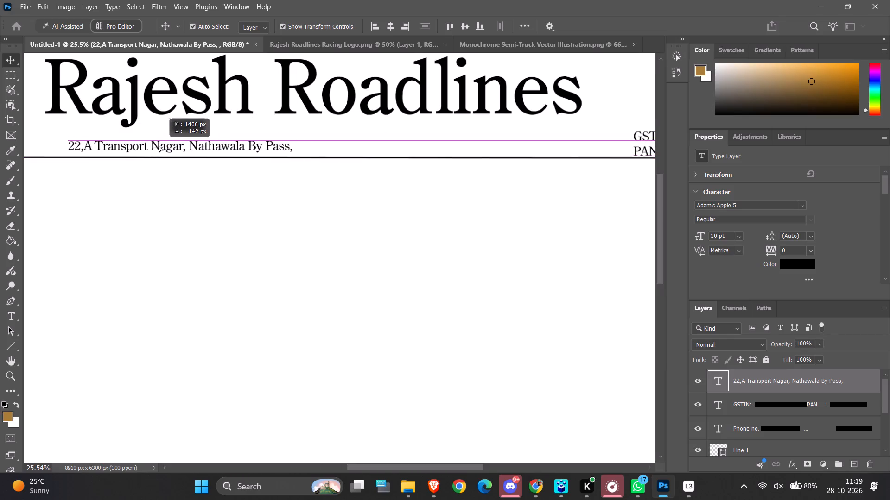
drag(159, 146, 137, 142)
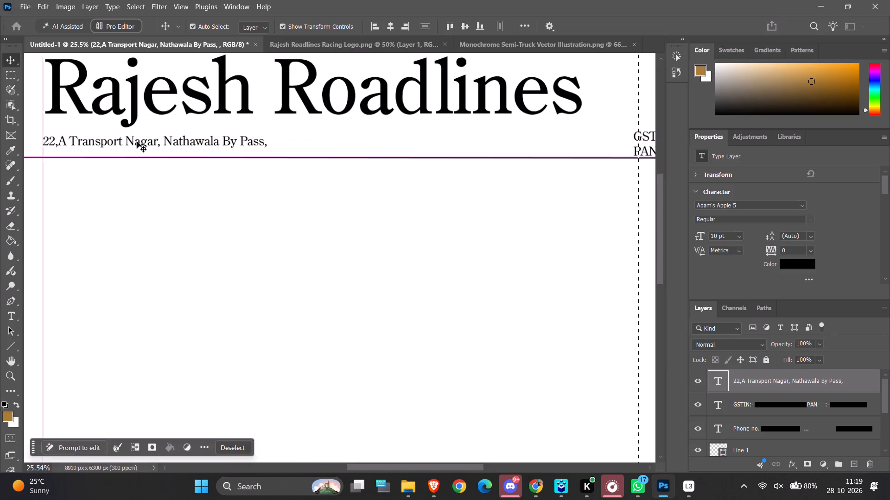
Append the road name with initial capitals and a trailing comma to the end of the address line.
double_click(137, 142)
click(279, 145)
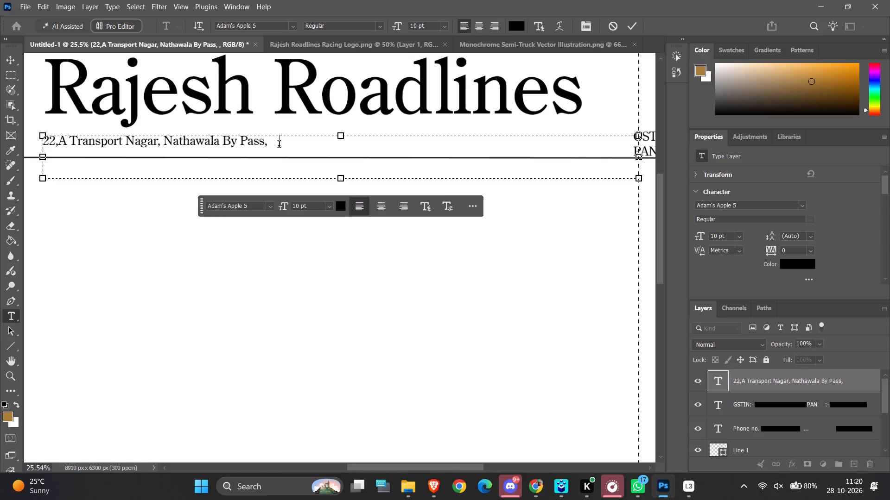
key(a)
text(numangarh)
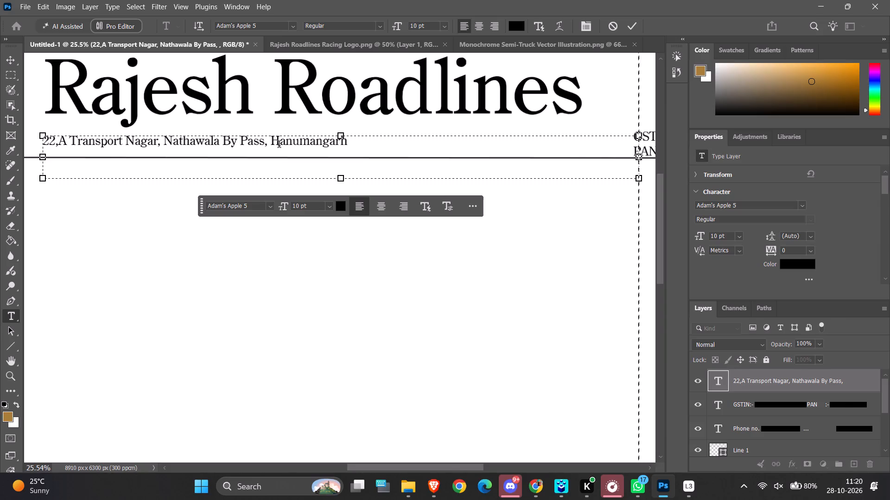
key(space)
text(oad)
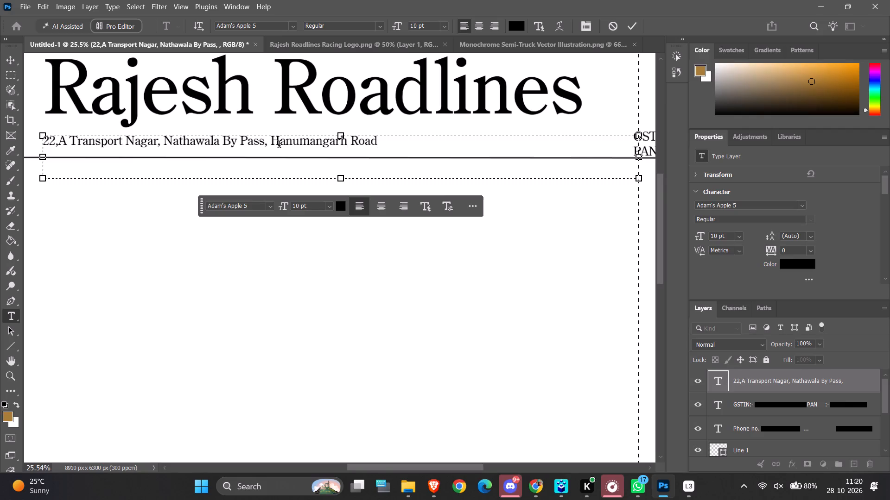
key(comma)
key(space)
Finish the address with the city in capitals, a hyphen, the postal code and the abbreviated state with a period in parentheses; commit the text.
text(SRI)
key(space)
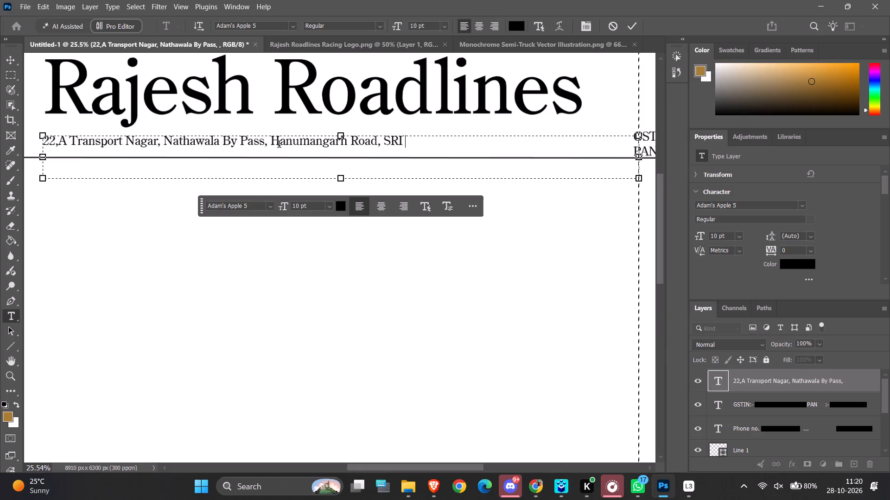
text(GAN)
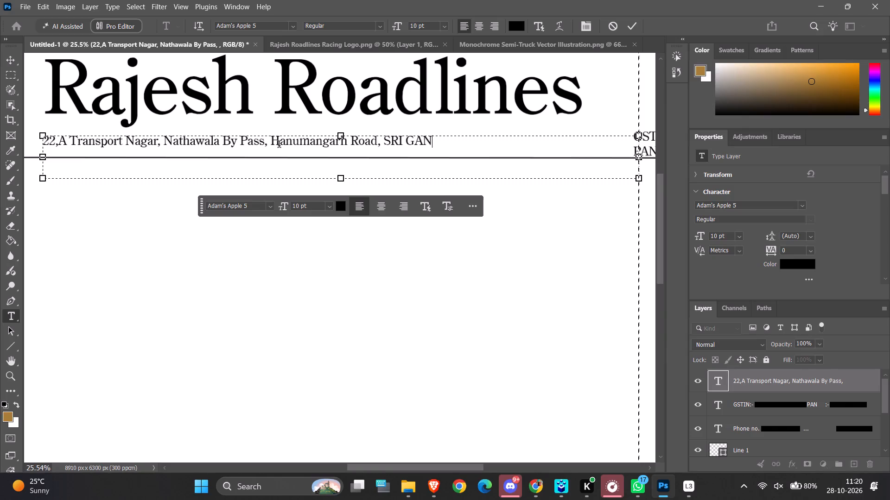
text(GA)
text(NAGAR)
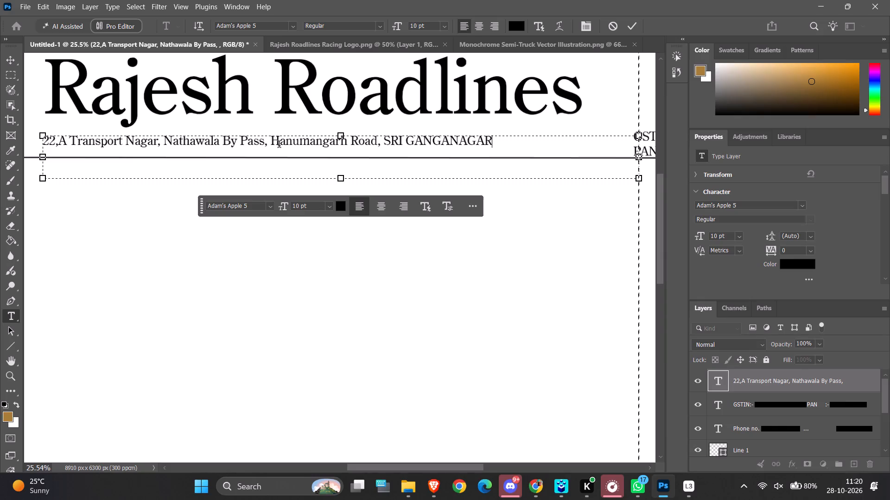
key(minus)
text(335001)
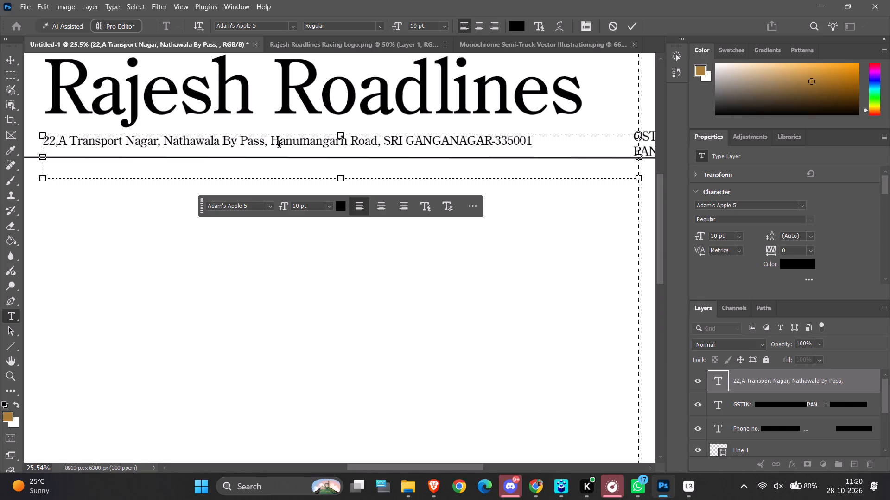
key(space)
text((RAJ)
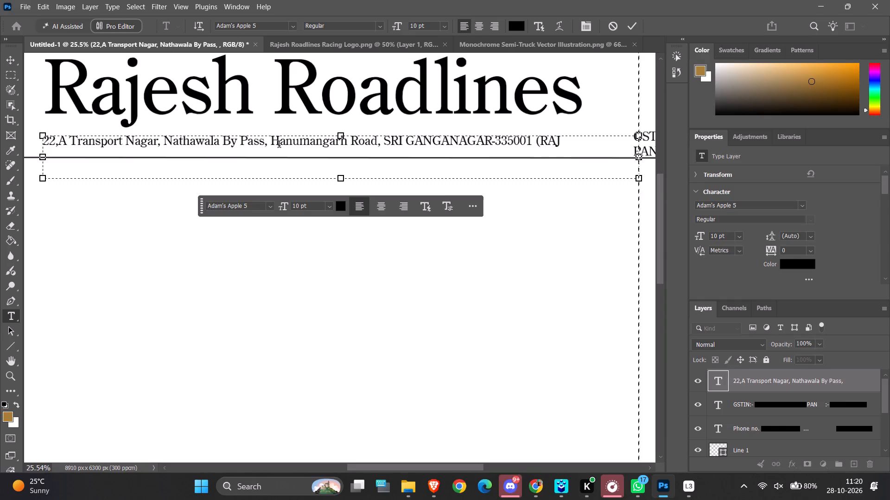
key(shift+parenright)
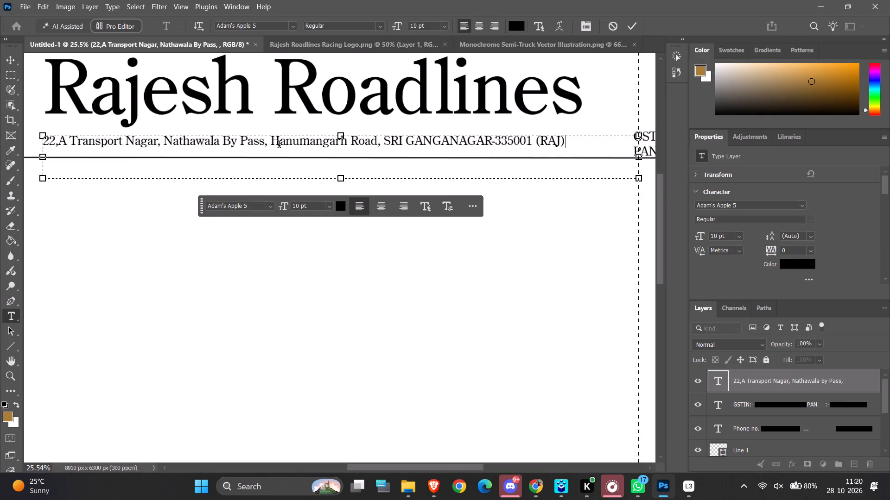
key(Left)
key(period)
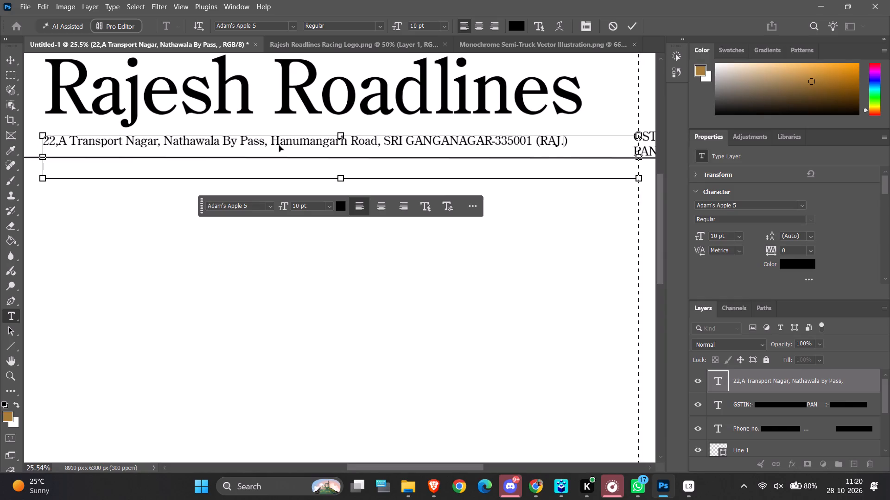
ctrl+alt+scroll(277, 147, down, 2)
ctrl+alt+scroll(61, 145, down, 4)
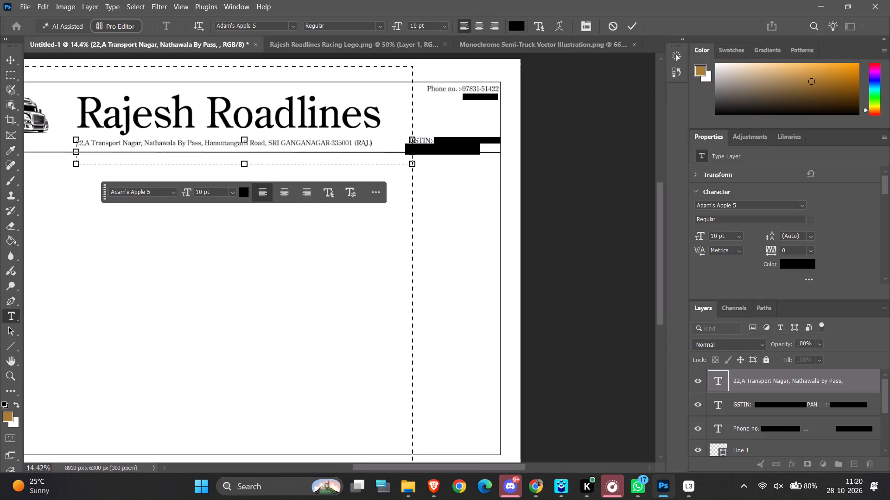
click(517, 220)
ctrl+scroll(263, 196, up, 7)
ctrl+scroll(199, 182, up, 1)
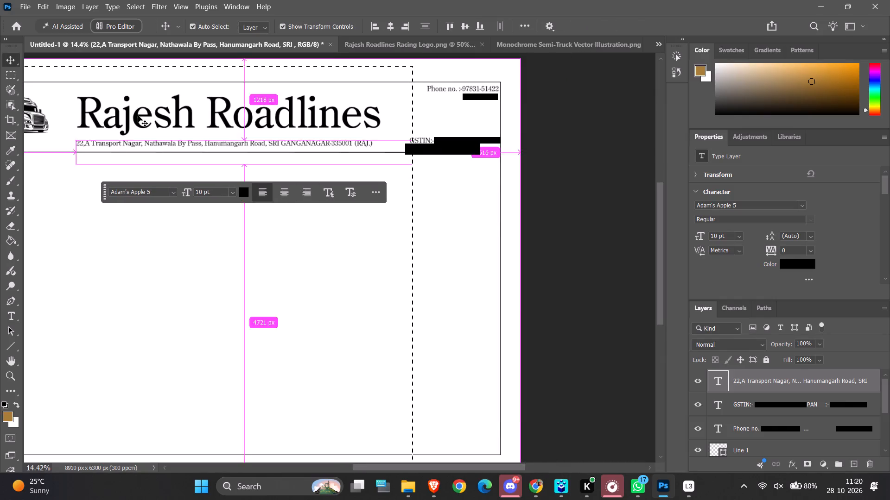
click(594, 186)
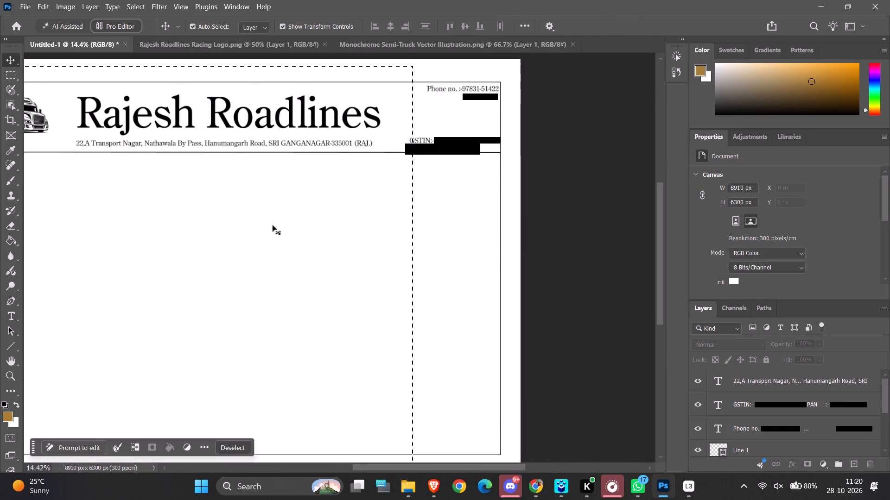
Clear the leftover marquee selection from the page.
click(493, 254)
ctrl+scroll(509, 251, up, 2)
ctrl+alt+scroll(509, 251, down, 7)
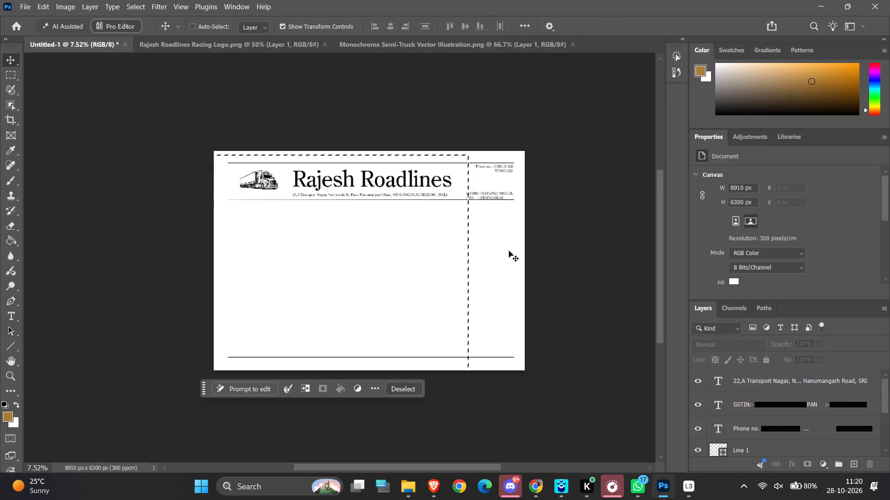
click(0, 207)
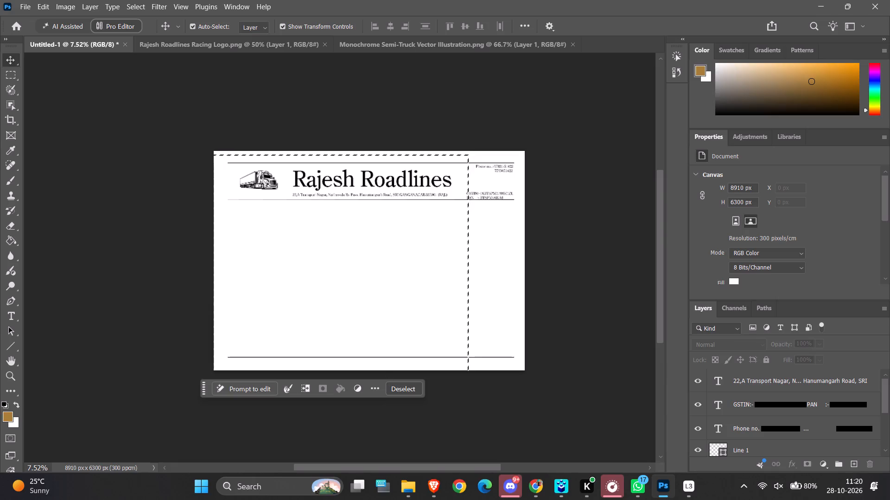
click(413, 389)
ctrl+alt+scroll(461, 244, up, 5)
scroll(290, 209, down, 1)
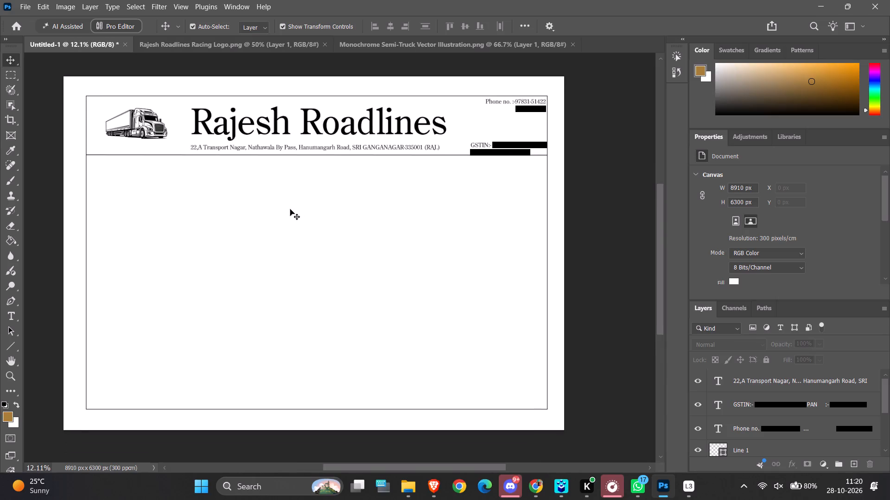
Set the font size of the whole address text to 15 pt.
scroll(290, 209, down, 1)
ctrl+scroll(276, 192, up, 4)
ctrl+alt+scroll(358, 150, up, 3)
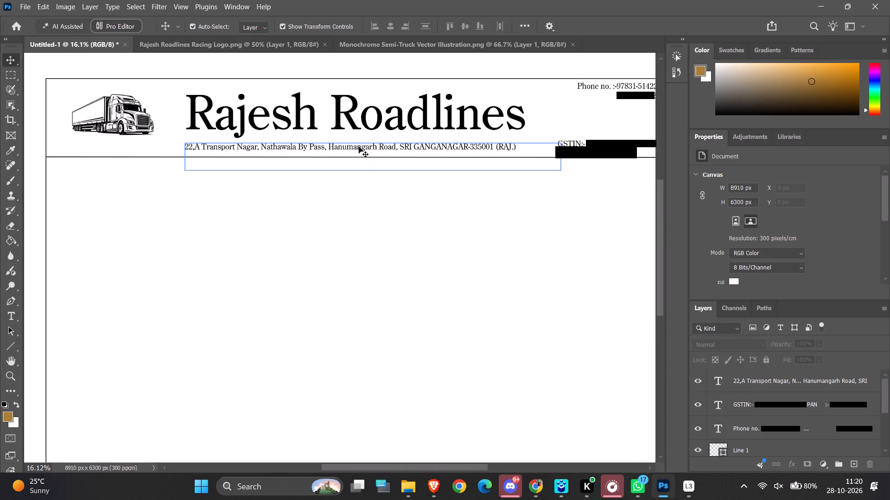
double_click(359, 147)
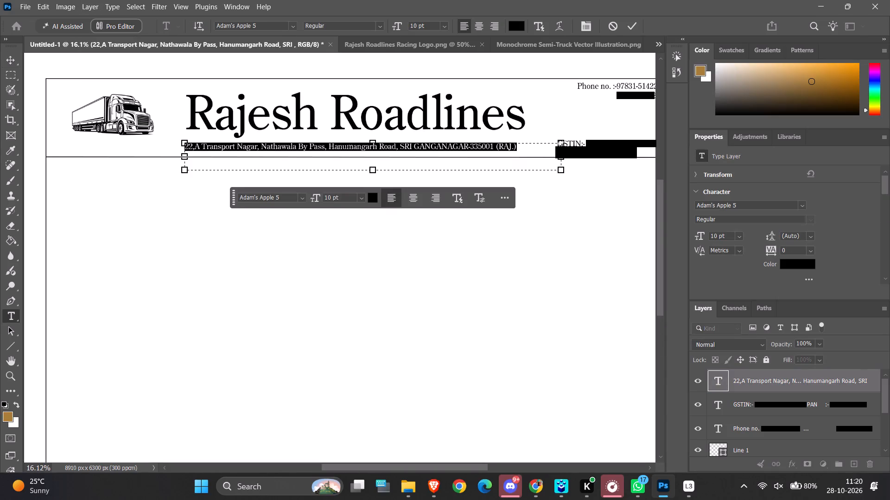
click(376, 27)
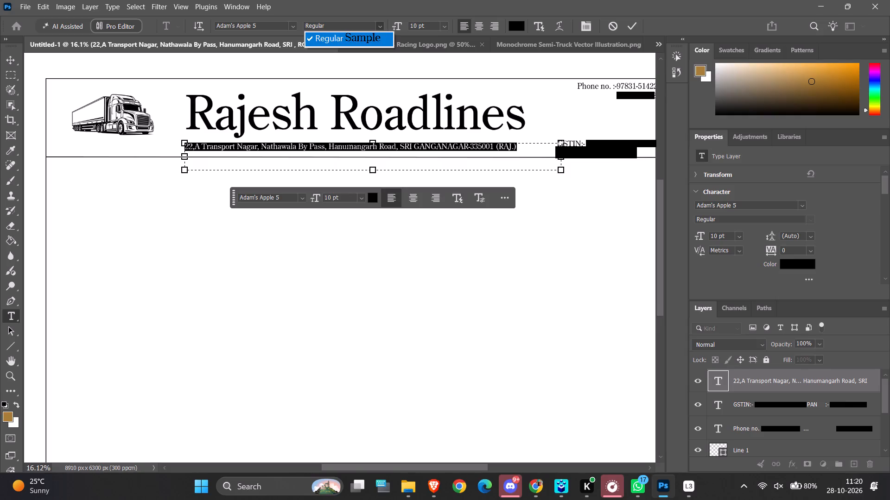
click(378, 27)
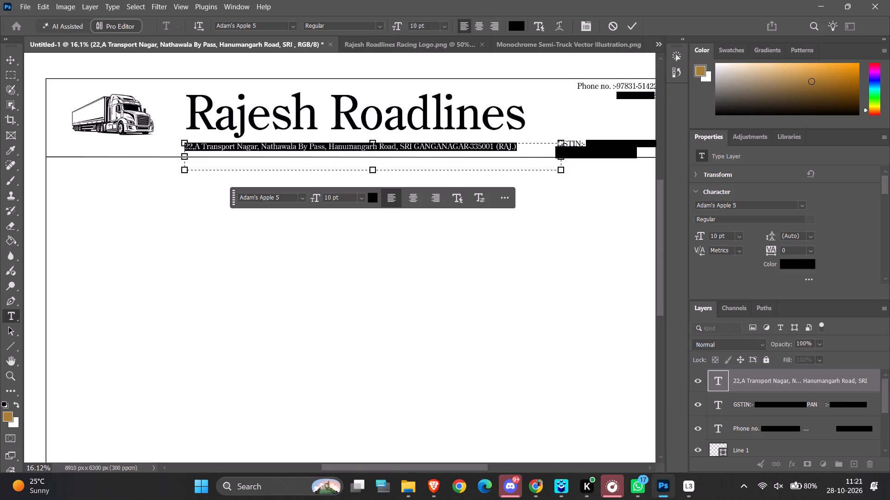
drag(418, 26, 404, 26)
text(15)
key(Return)
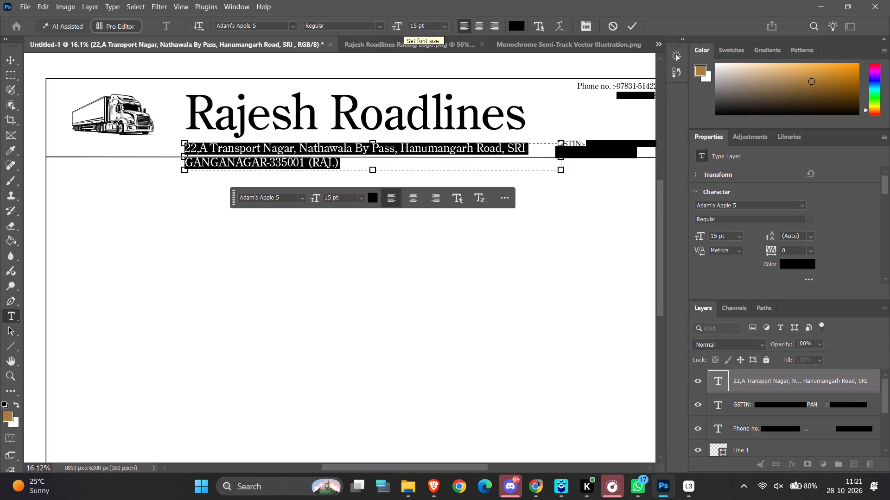
Narrow the address text box so its right side ends just past the company name, and commit the text.
ctrl+alt+scroll(502, 151, down, 5)
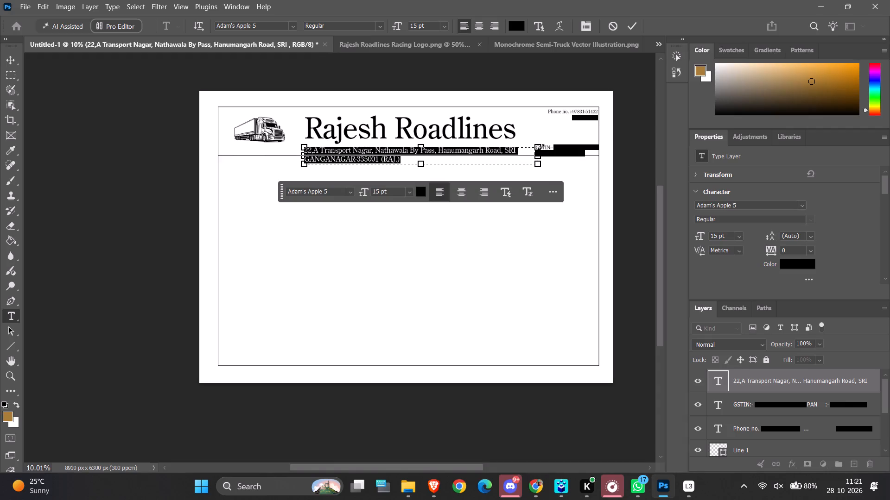
drag(541, 147, 617, 134)
drag(540, 165, 526, 163)
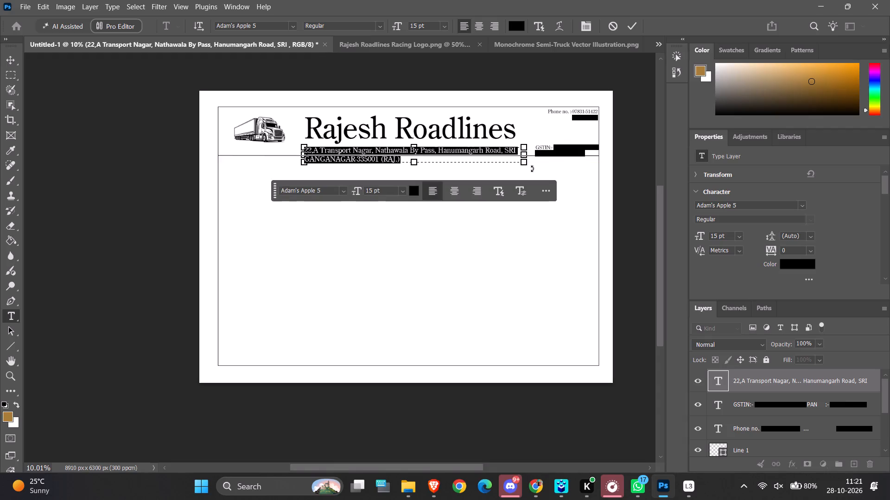
click(541, 172)
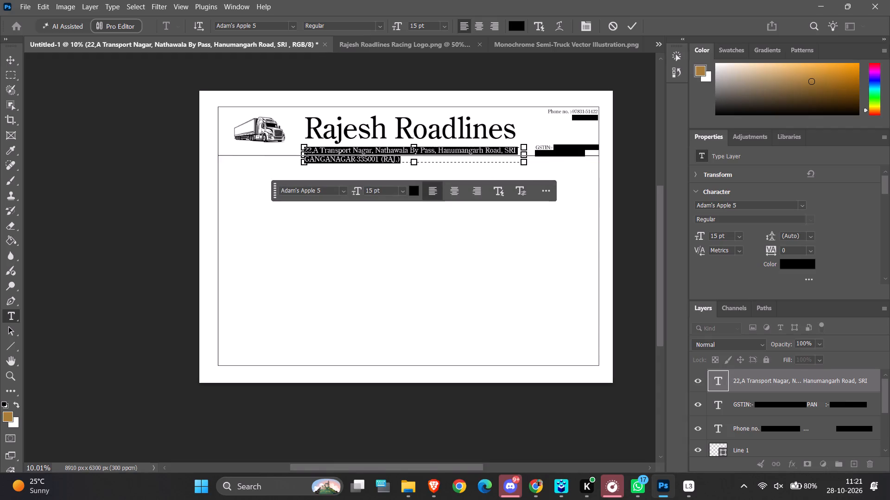
click(16, 64)
click(75, 145)
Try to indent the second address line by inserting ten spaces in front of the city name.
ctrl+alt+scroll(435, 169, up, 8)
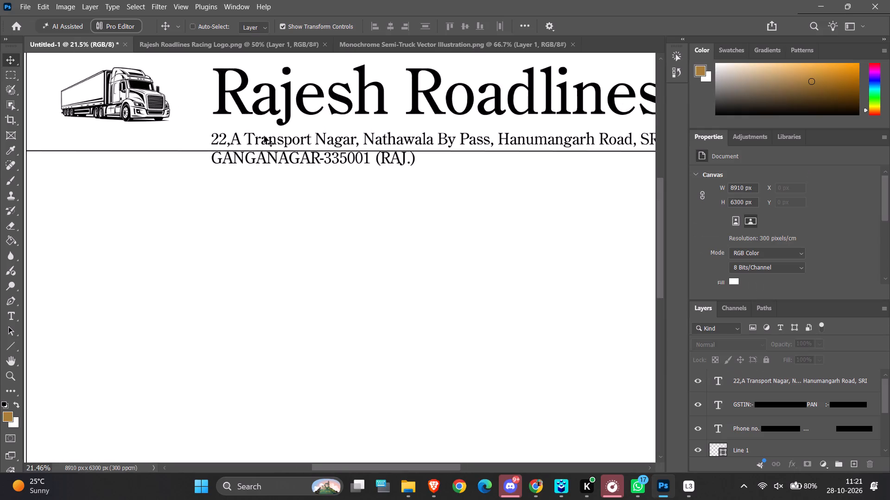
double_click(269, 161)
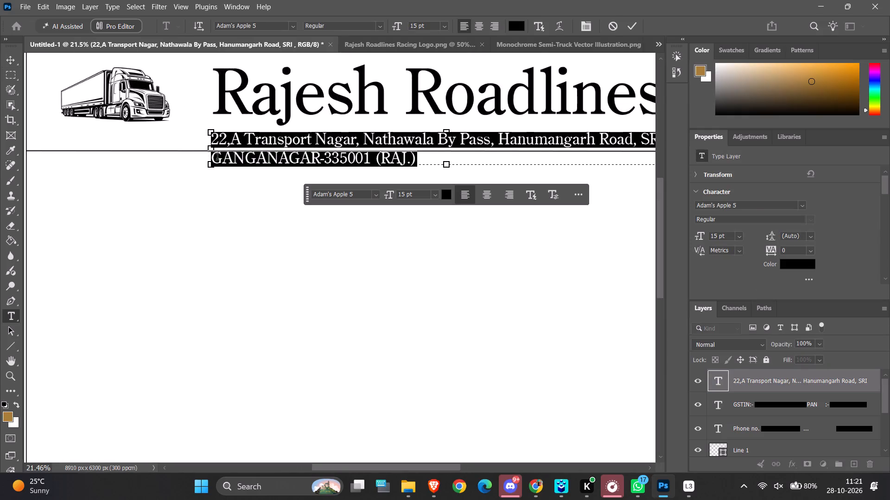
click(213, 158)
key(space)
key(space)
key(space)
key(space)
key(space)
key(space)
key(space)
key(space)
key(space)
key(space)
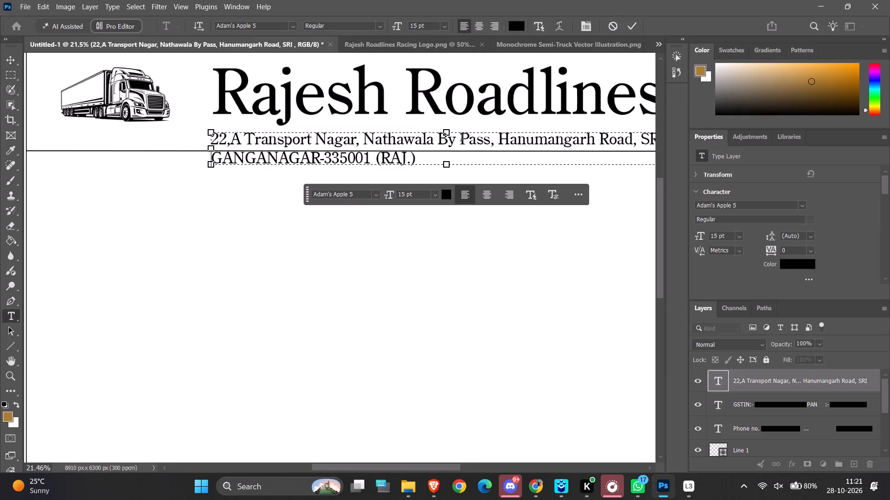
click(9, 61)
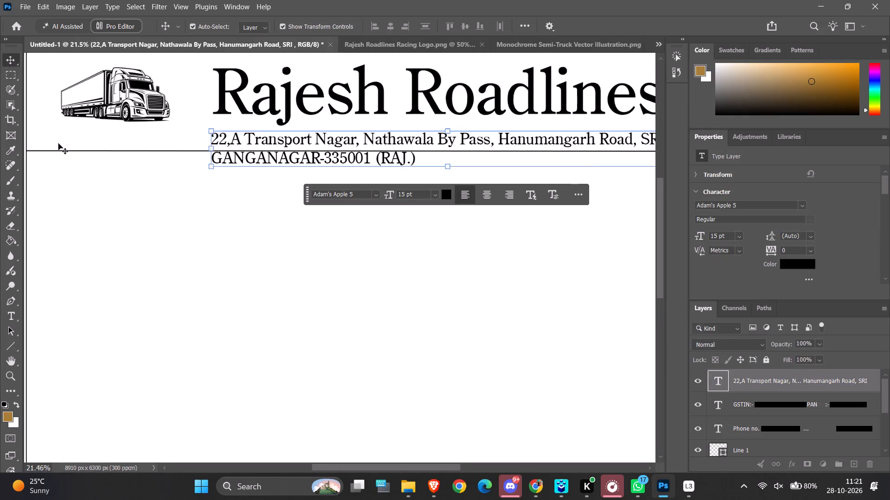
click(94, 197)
Move the address text straight up by about 78 px so it sits closer beneath the company name.
ctrl+scroll(321, 207, down, 6)
click(347, 141)
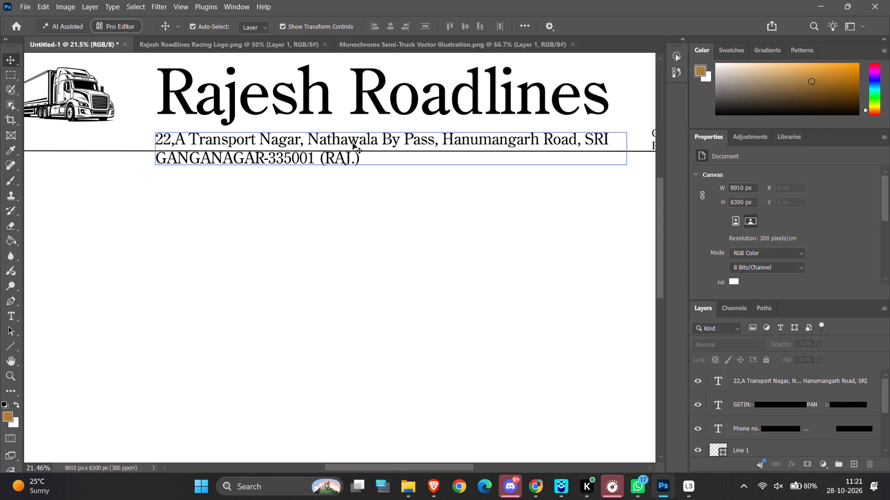
drag(502, 144, 502, 138)
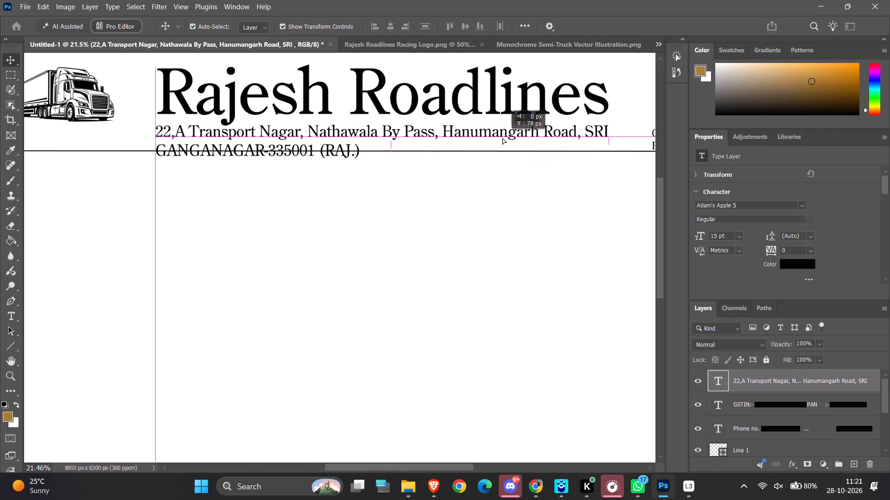
drag(502, 138, 503, 137)
Scale the address text down proportionally to about 72% so both lines fit above the divider line.
drag(629, 159, 595, 148)
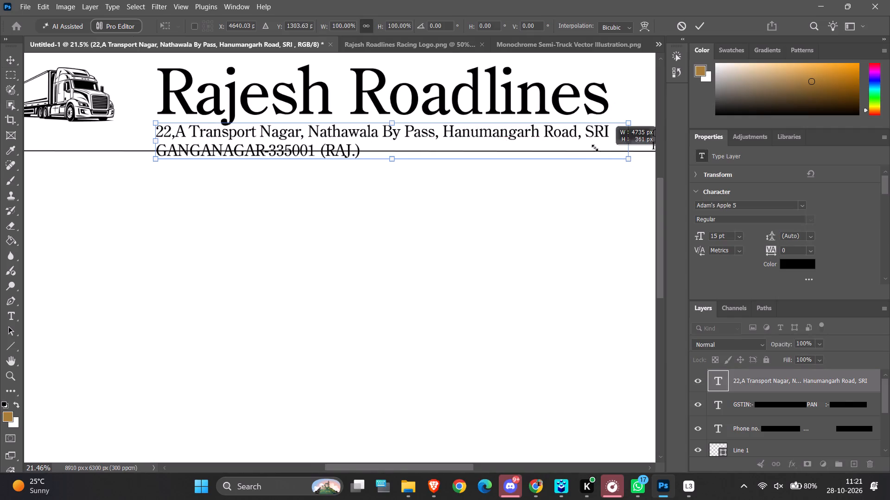
drag(595, 148, 509, 137)
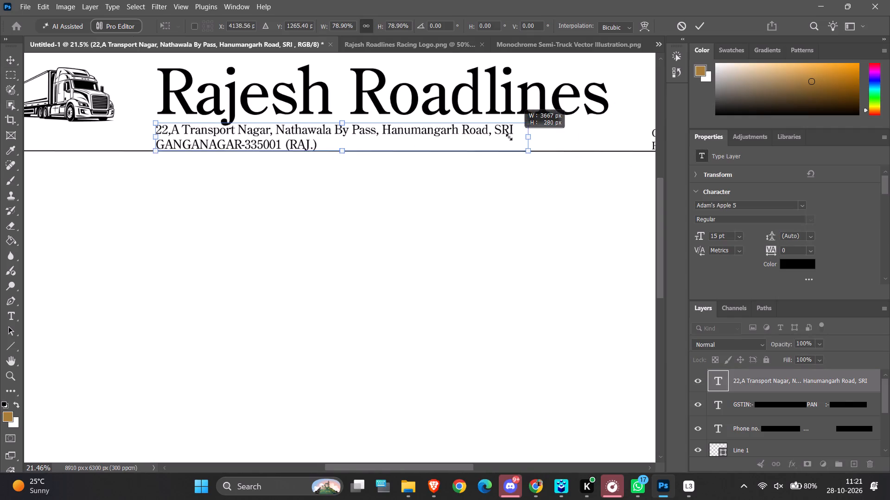
drag(509, 137, 499, 137)
Shift the reduced address horizontally to the right beneath the company name, commit the transform and deselect it.
drag(288, 130, 375, 130)
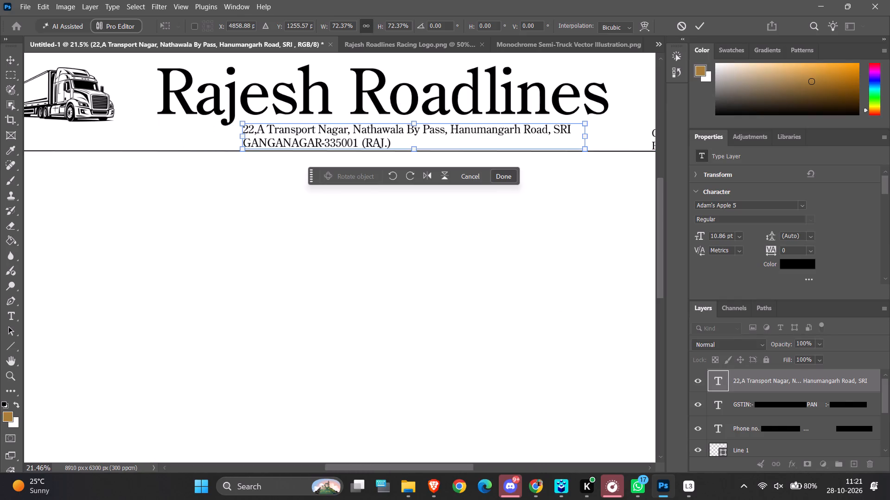
click(9, 60)
click(158, 244)
Nudge the address text slightly left to centre it under the company name and deselect it.
scroll(158, 244, down, 5)
key(ctrl+space)
key(ctrl+space)
key(ctrl+space)
key(ctrl+space)
key(ctrl+space)
ctrl+scroll(158, 244, down, 4)
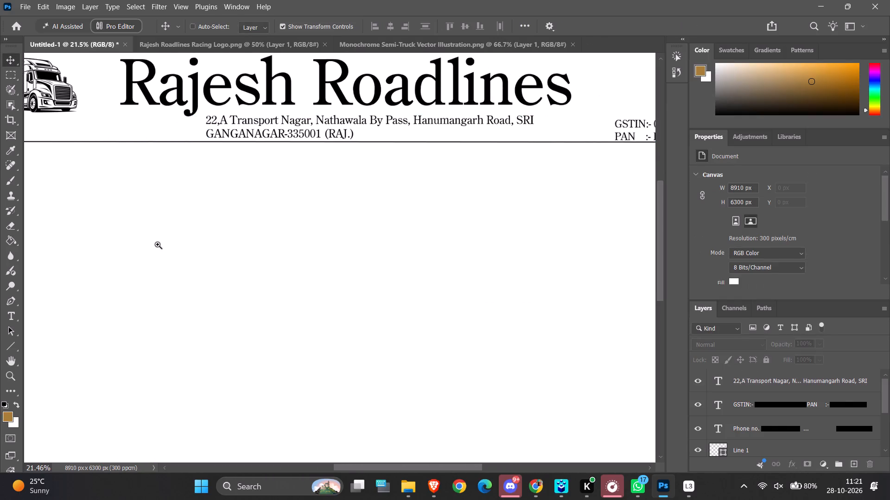
ctrl+scroll(264, 159, up, 5)
key(ctrl+space)
ctrl+scroll(264, 159, down, 4)
ctrl+scroll(264, 159, up, 5)
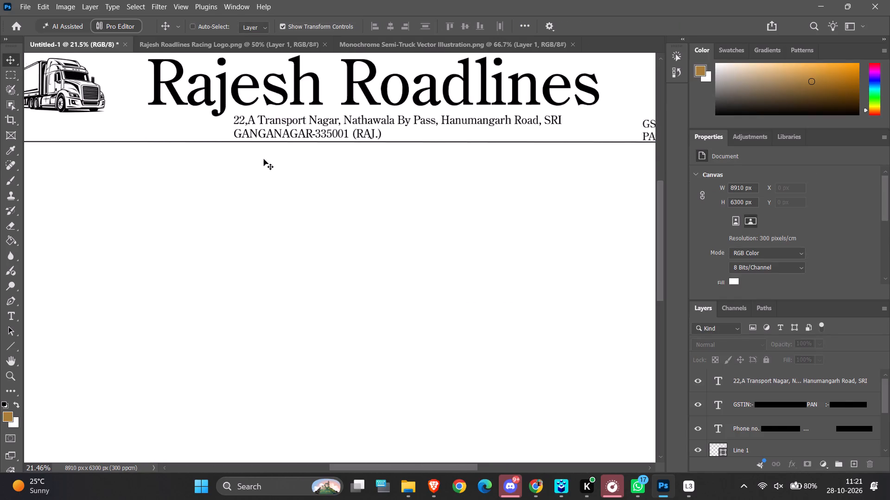
ctrl+scroll(264, 159, up, 2)
ctrl+alt+scroll(264, 159, down, 5)
ctrl+scroll(264, 159, up, 2)
click(308, 132)
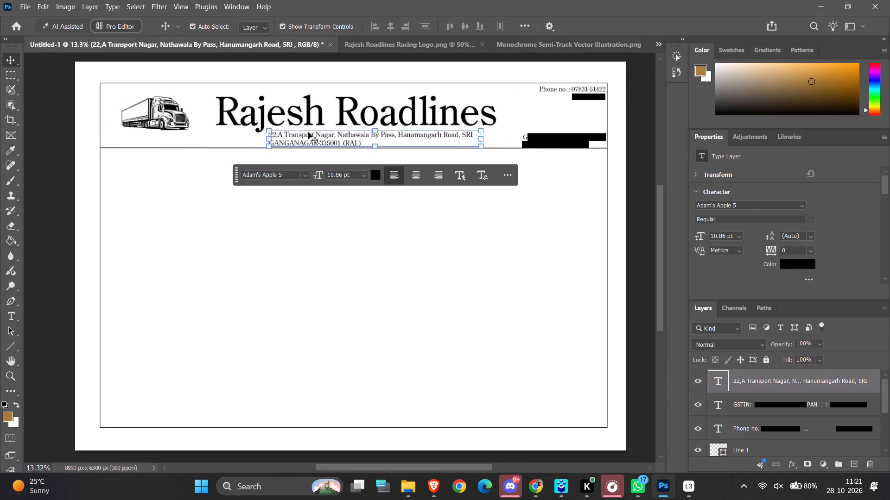
key(Left)
key(Left)
key(Left)
key(Left)
key(Left)
key(Left)
key(Left)
key(Left)
key(Left)
key(Left)
key(Left)
key(Left)
key(Left)
key(Left)
key(Left)
key(Left)
key(Left)
key(Left)
key(Left)
key(Left)
key(Left)
key(Left)
key(Left)
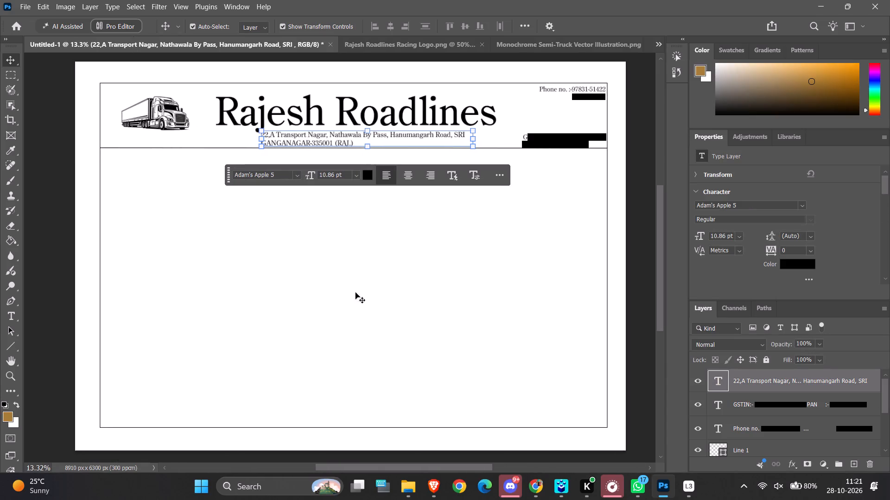
click(360, 312)
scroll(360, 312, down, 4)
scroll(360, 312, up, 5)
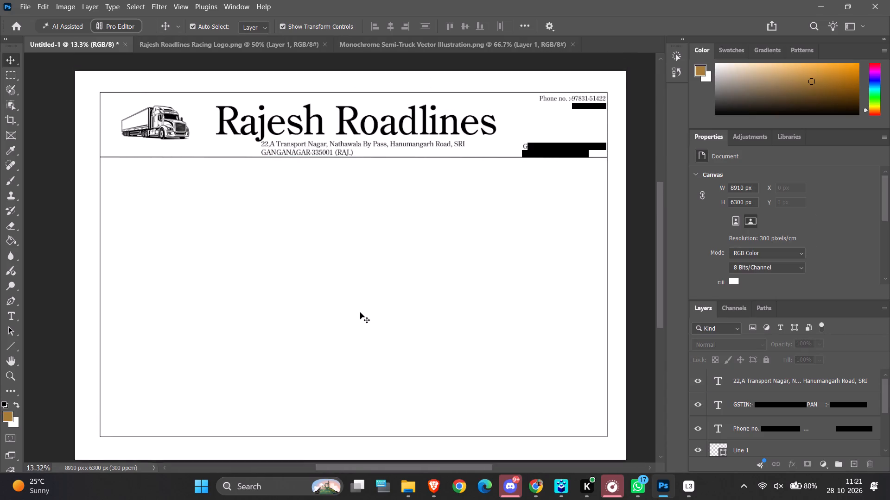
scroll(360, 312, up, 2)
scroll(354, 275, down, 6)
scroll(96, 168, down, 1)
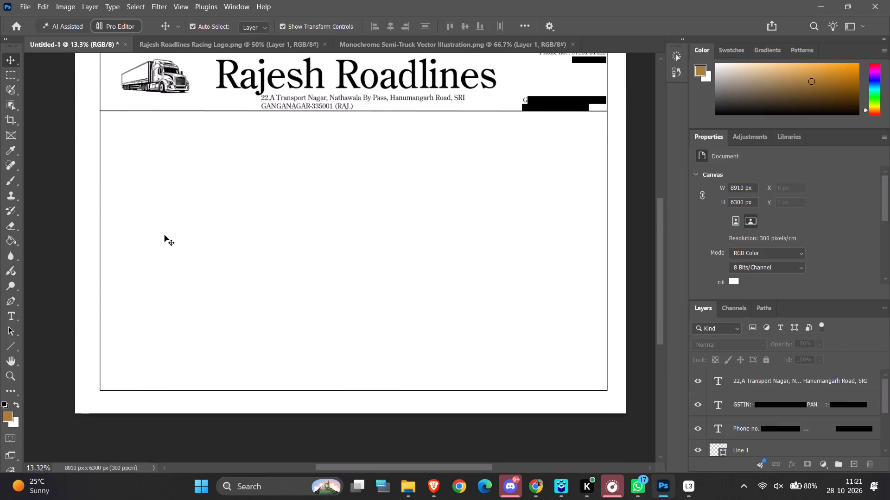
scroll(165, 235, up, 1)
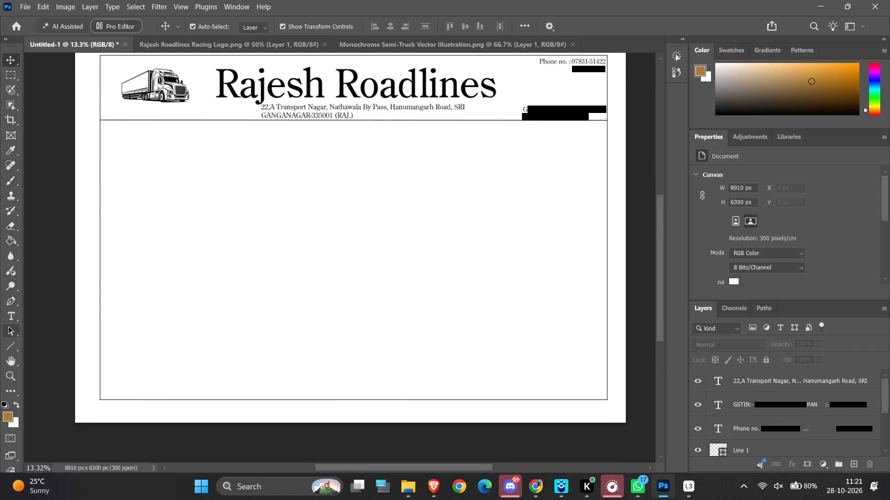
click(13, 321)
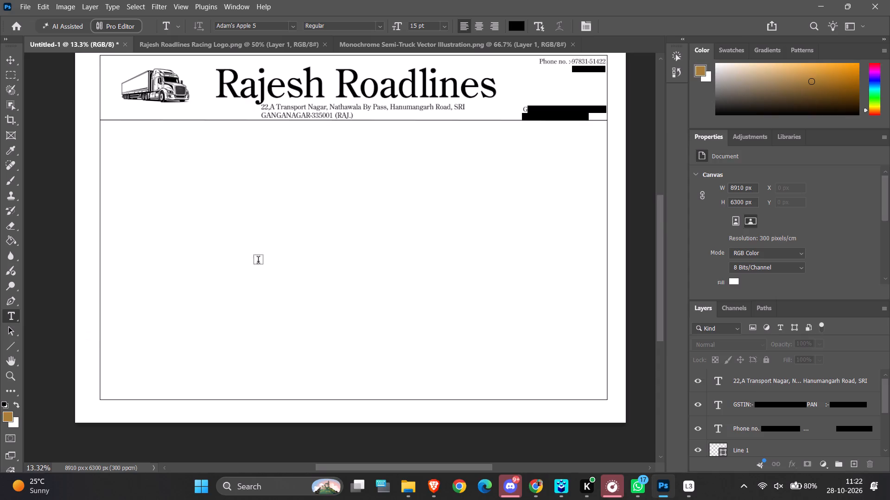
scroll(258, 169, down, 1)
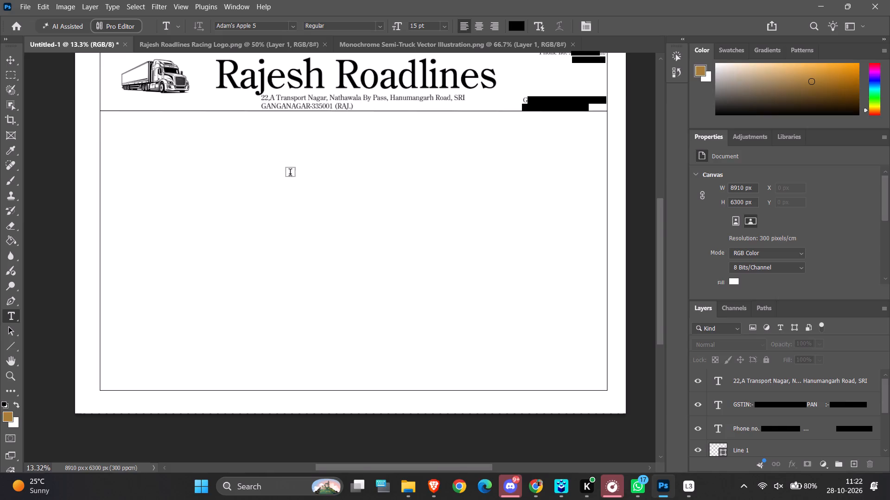
Draw an unfilled rectangle with an 8 px black stroke, about 4563 x 334 px, just below the divider line, and deselect it.
click(12, 350)
right_click(6, 350)
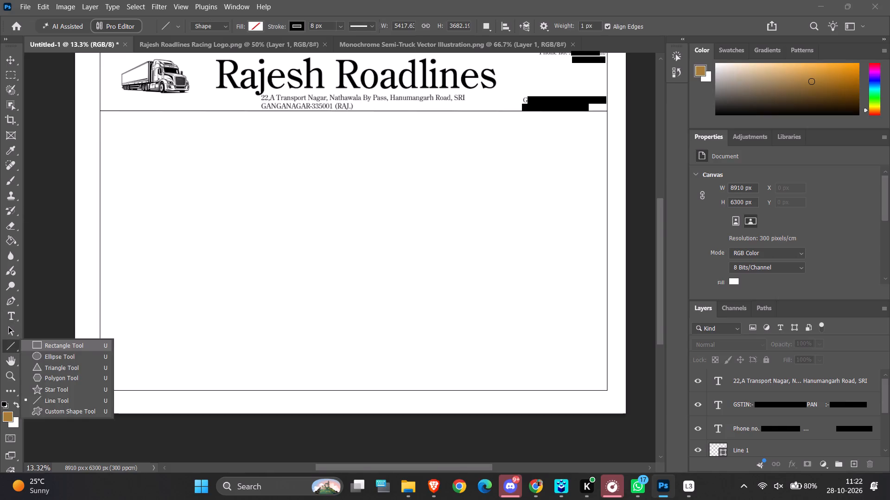
click(48, 347)
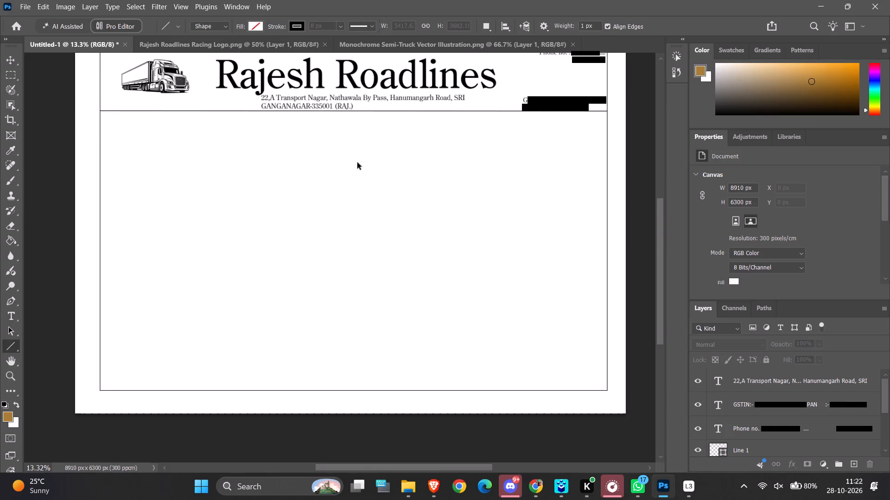
ctrl+alt+scroll(357, 162, up, 4)
ctrl+alt+scroll(357, 162, down, 5)
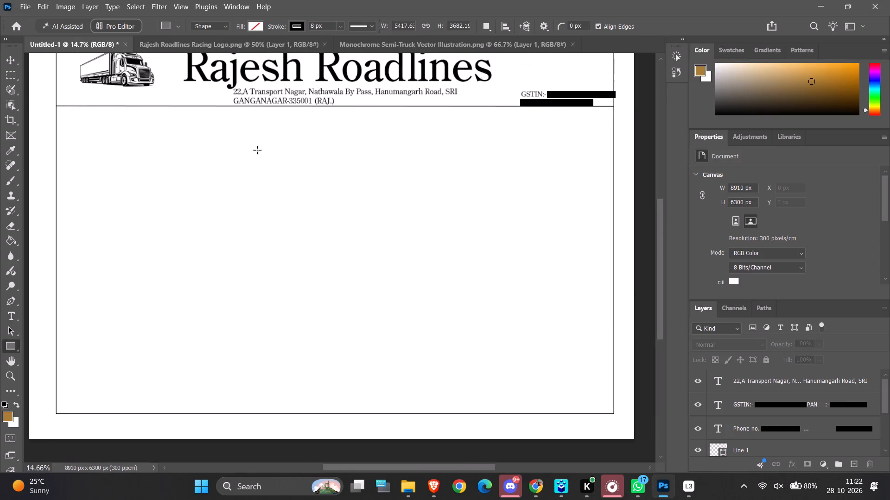
drag(184, 112, 194, 134)
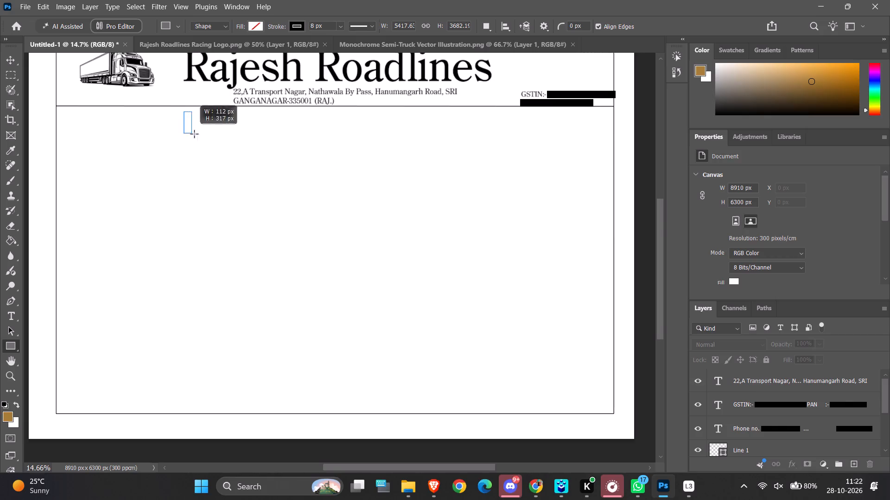
drag(194, 134, 494, 131)
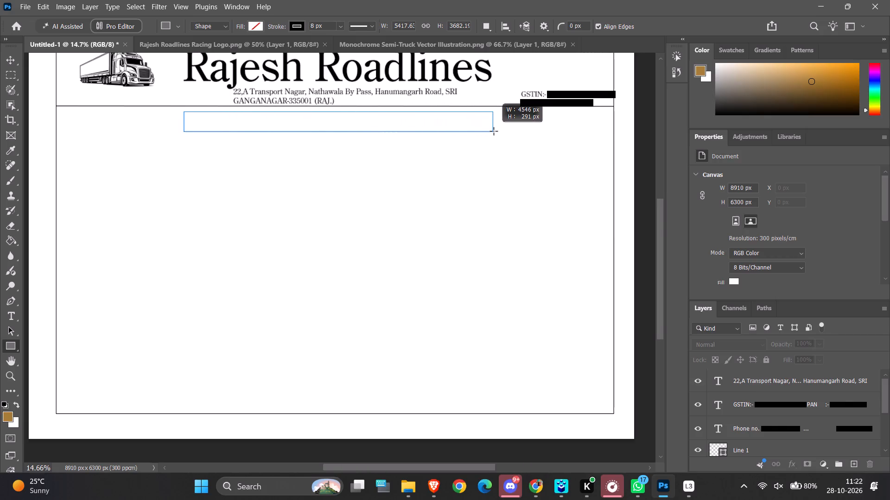
drag(494, 131, 494, 134)
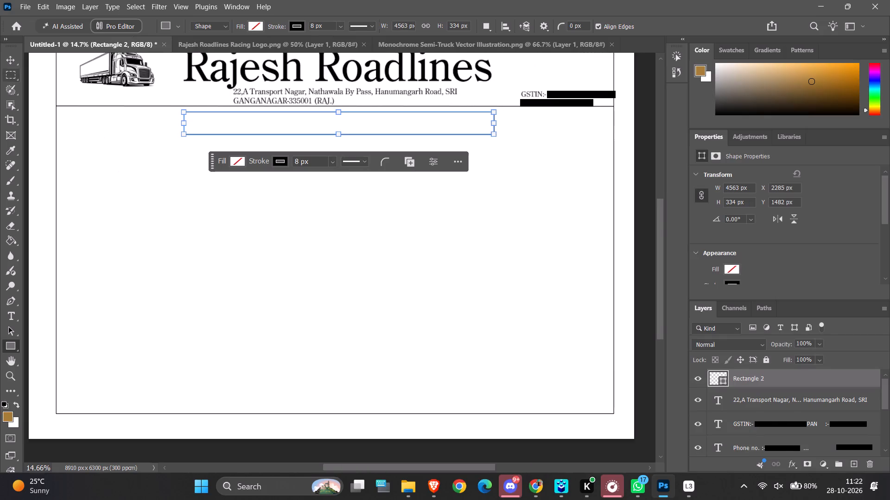
click(7, 62)
click(55, 158)
Move the new rectangle up and slightly left to about X 2261 px, Y 1433 px, closer to the divider line.
scroll(241, 171, down, 5)
ctrl+alt+scroll(267, 142, up, 4)
scroll(262, 162, up, 5)
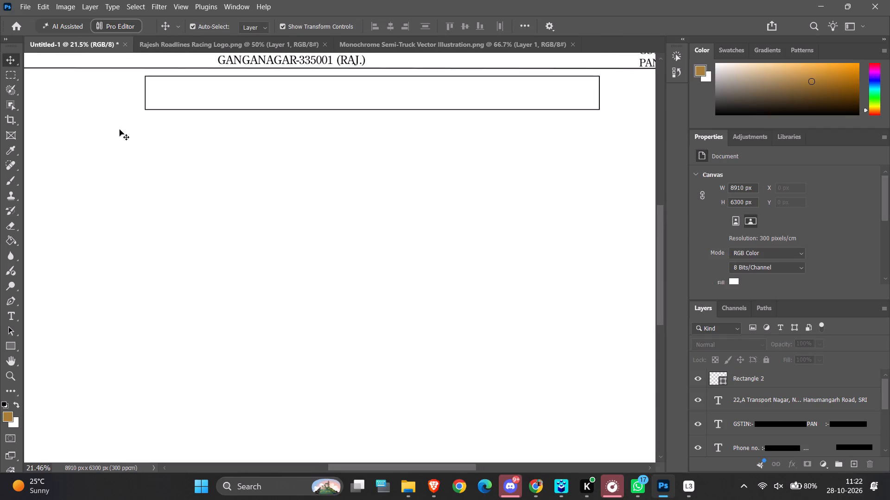
click(10, 349)
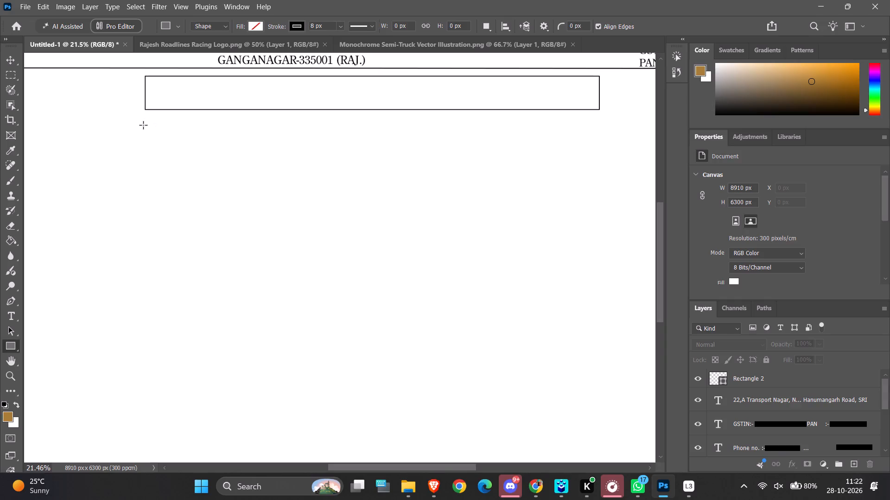
click(8, 57)
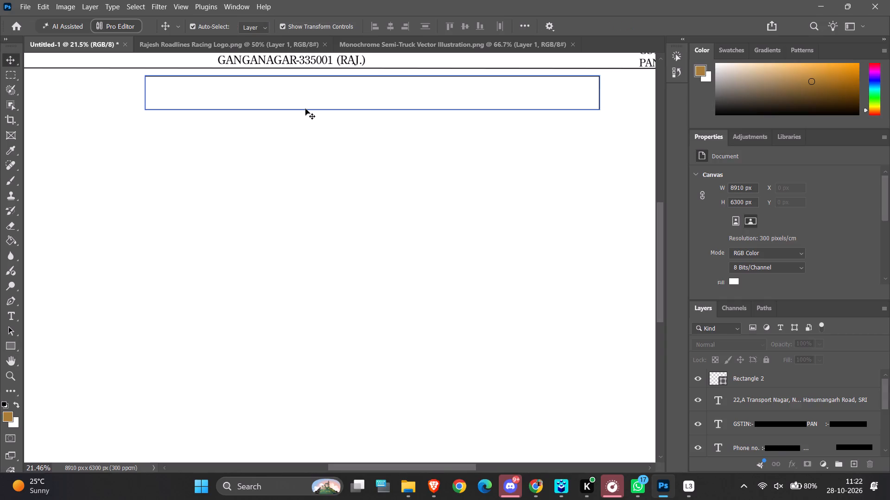
click(305, 109)
click(305, 109)
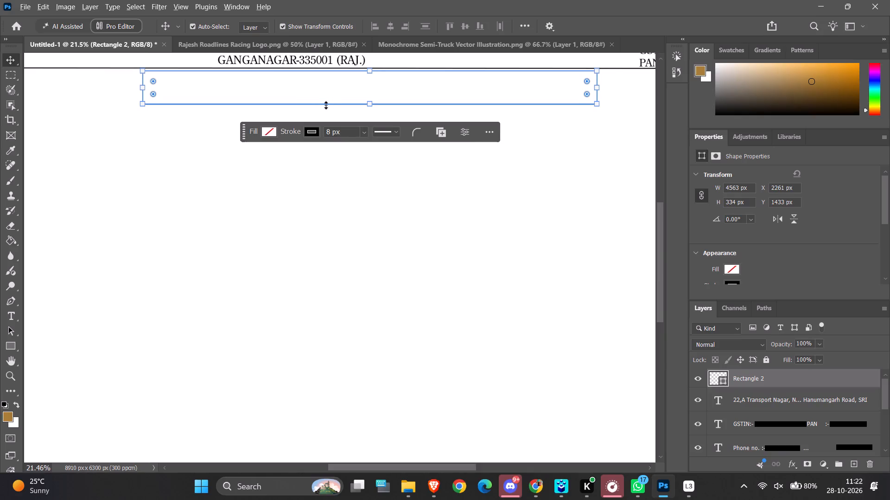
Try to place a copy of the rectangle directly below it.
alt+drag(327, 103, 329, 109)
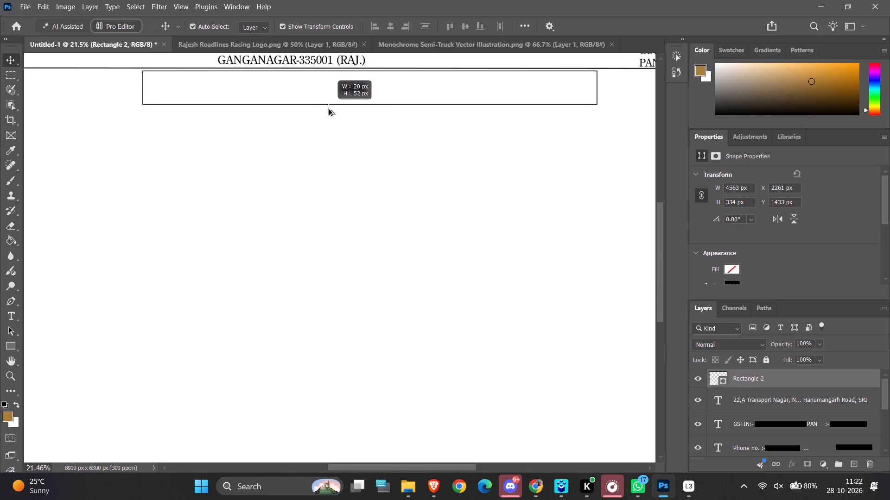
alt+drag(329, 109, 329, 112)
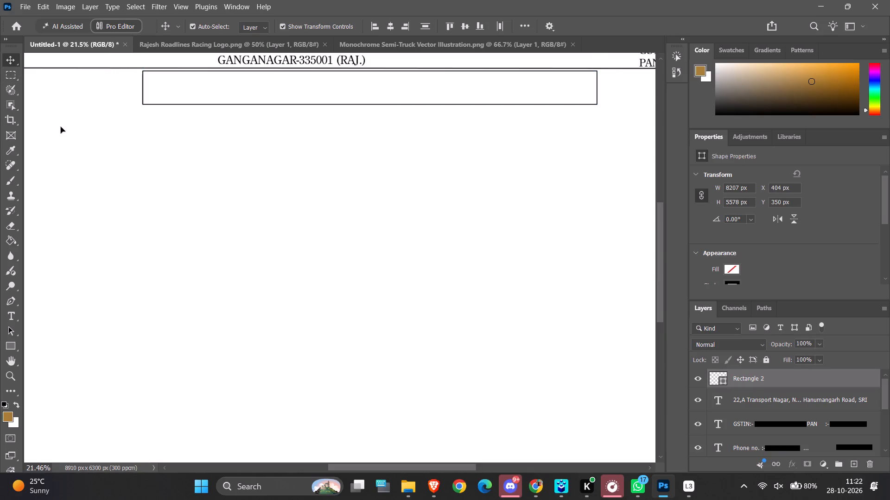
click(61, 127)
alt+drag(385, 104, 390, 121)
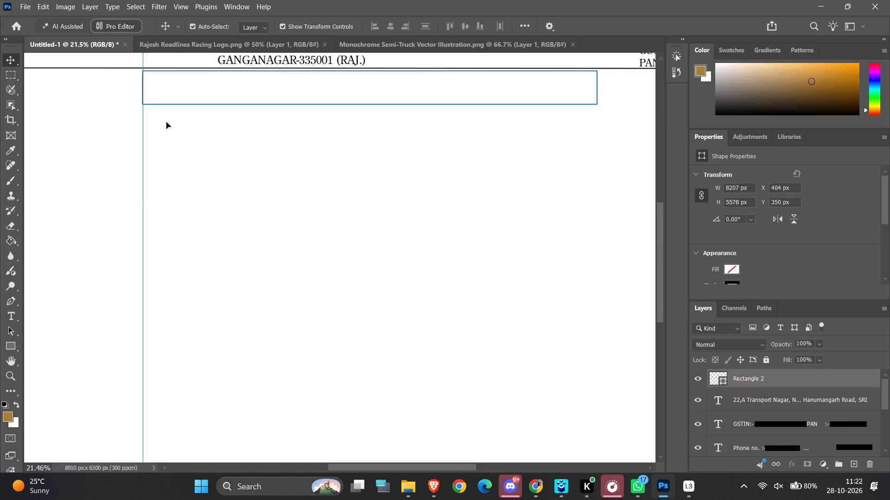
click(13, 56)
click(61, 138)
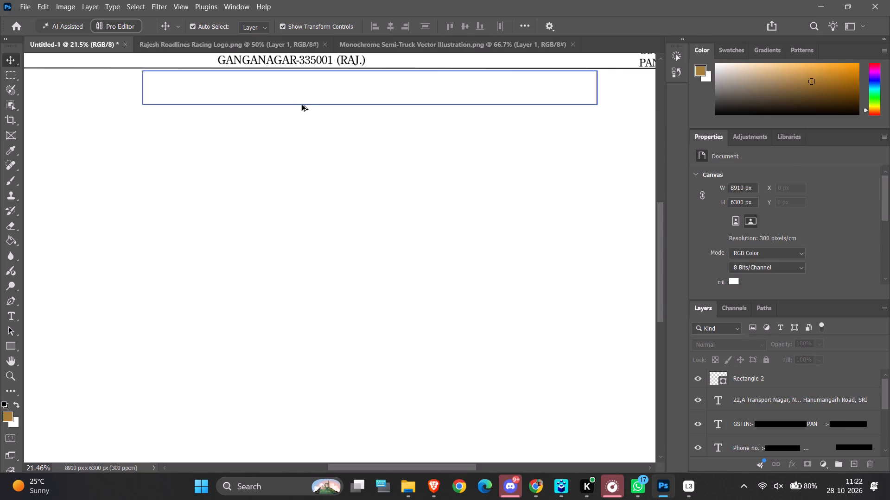
Duplicate the rectangle straight down by about 358 px, leaving a 20 px gap between the two boxes, and deselect.
alt+drag(302, 105, 303, 139)
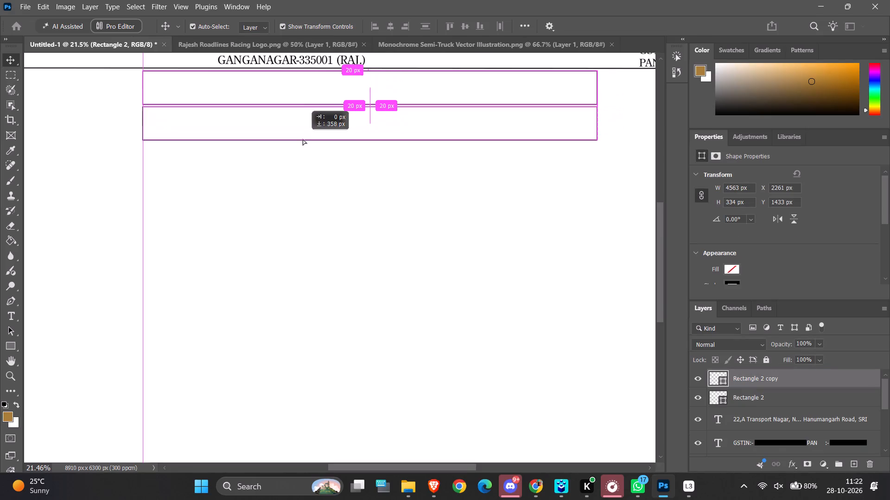
alt+drag(303, 139, 302, 140)
click(72, 94)
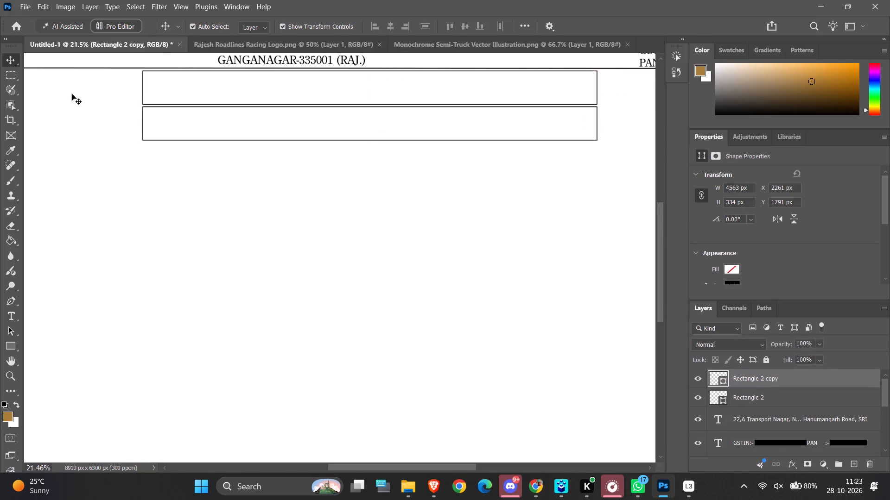
scroll(346, 161, up, 6)
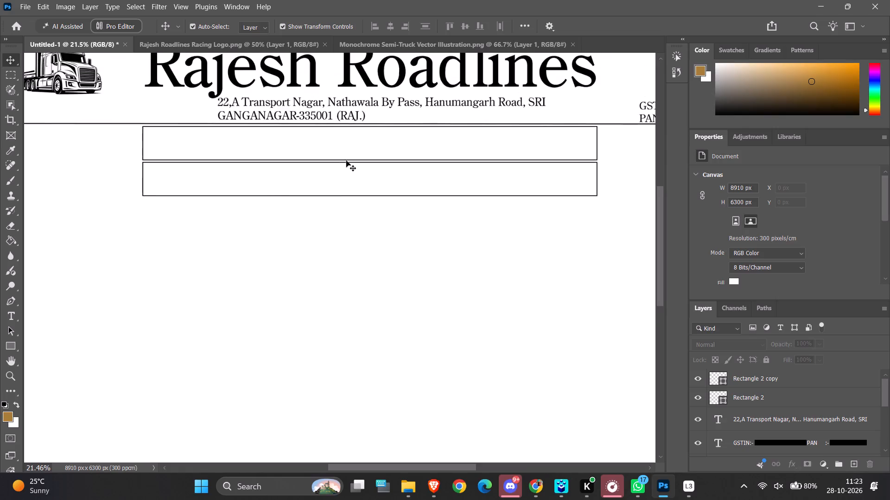
Draw a vertical line with an 8 px black stroke, about 343 px long, across the upper box near its left end at about X 2831 px, and deselect it.
right_click(12, 348)
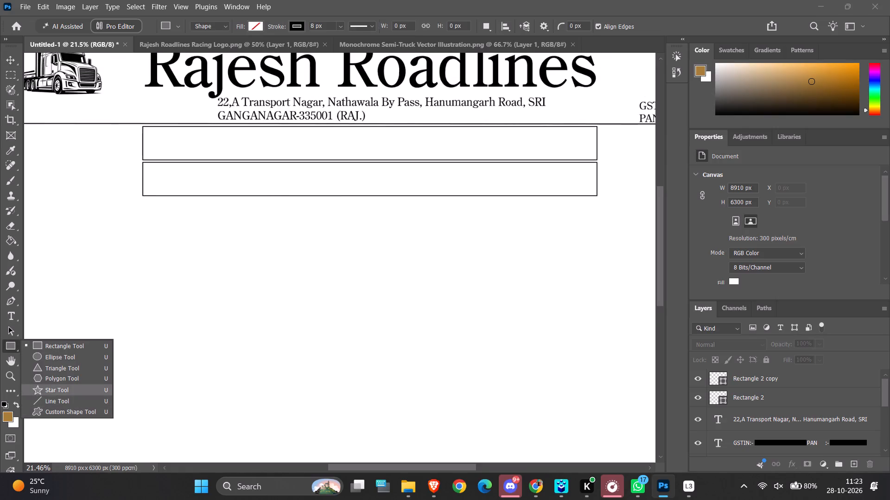
click(63, 400)
ctrl+alt+scroll(364, 206, up, 5)
ctrl+alt+scroll(333, 142, up, 1)
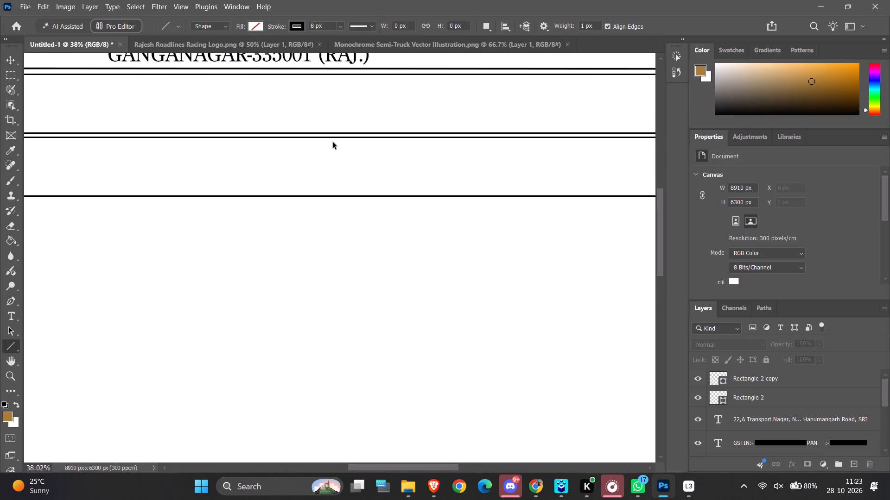
ctrl+alt+scroll(333, 142, up, 3)
ctrl+alt+scroll(332, 142, down, 6)
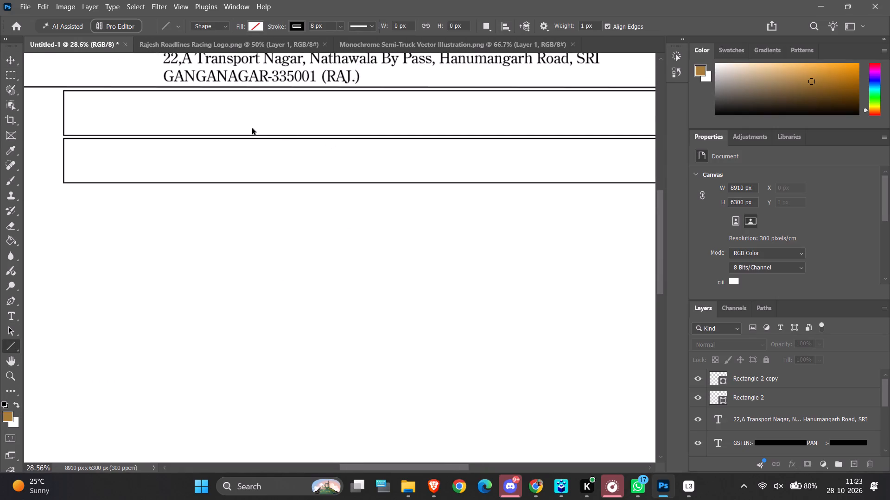
ctrl+alt+scroll(262, 128, up, 5)
ctrl+alt+scroll(262, 128, down, 4)
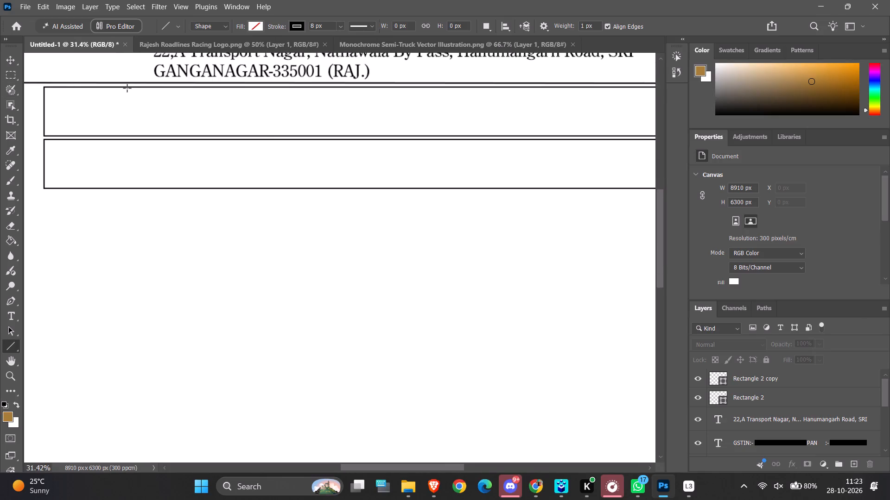
drag(127, 86, 127, 100)
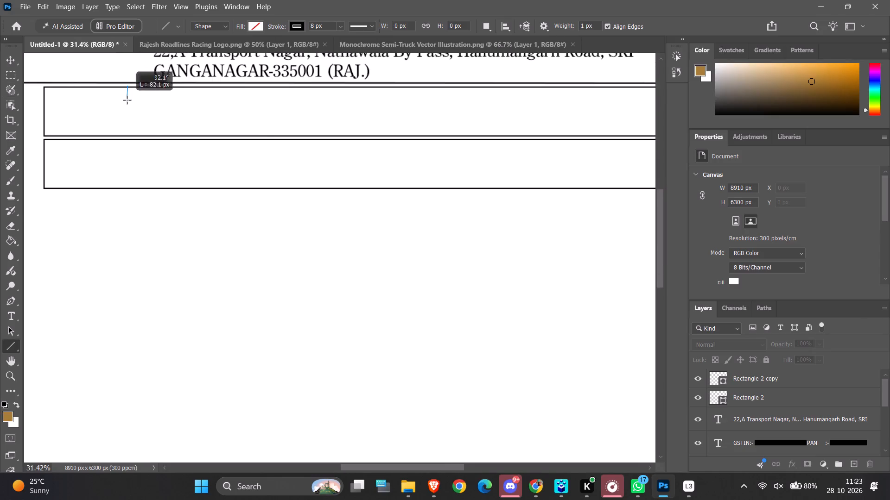
drag(127, 100, 127, 132)
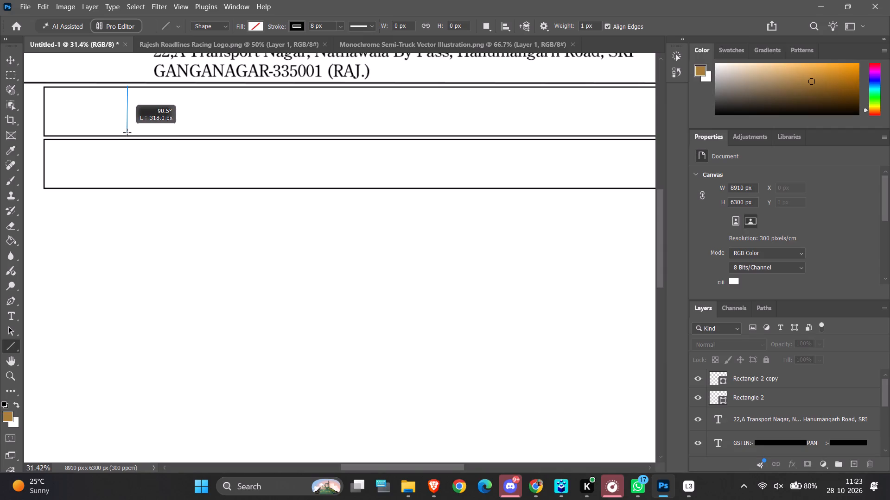
drag(127, 132, 127, 135)
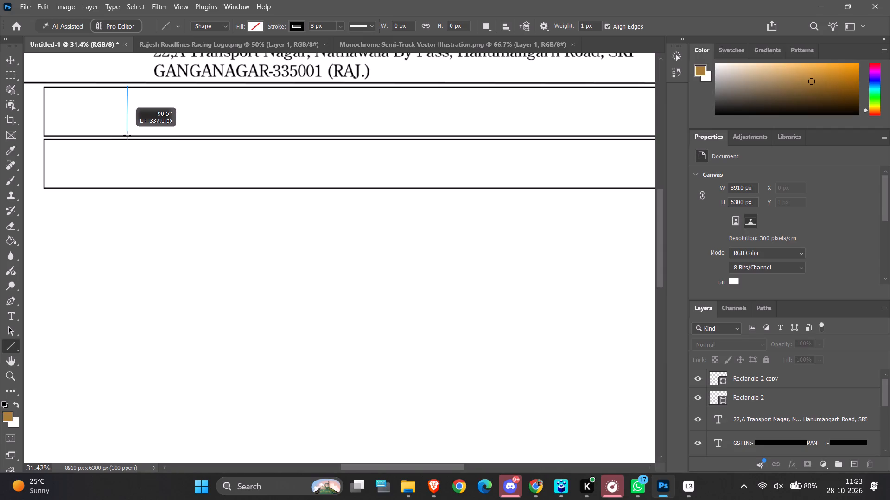
drag(127, 135, 128, 136)
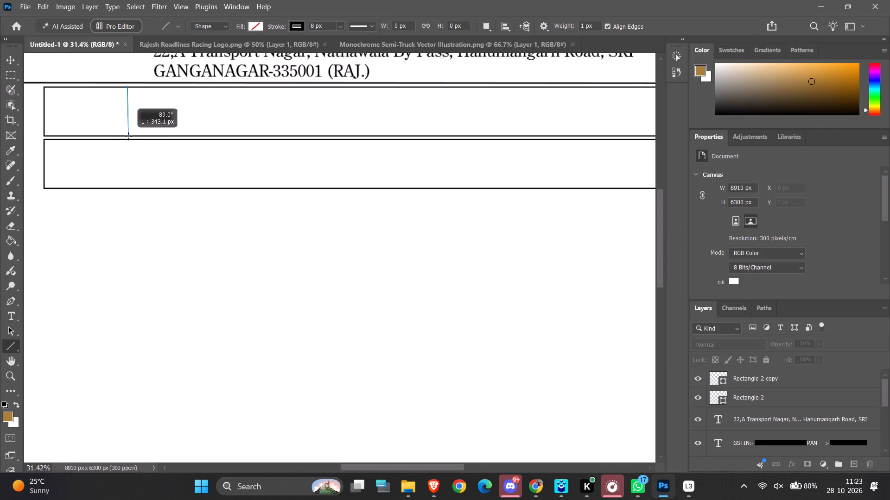
drag(128, 136, 127, 136)
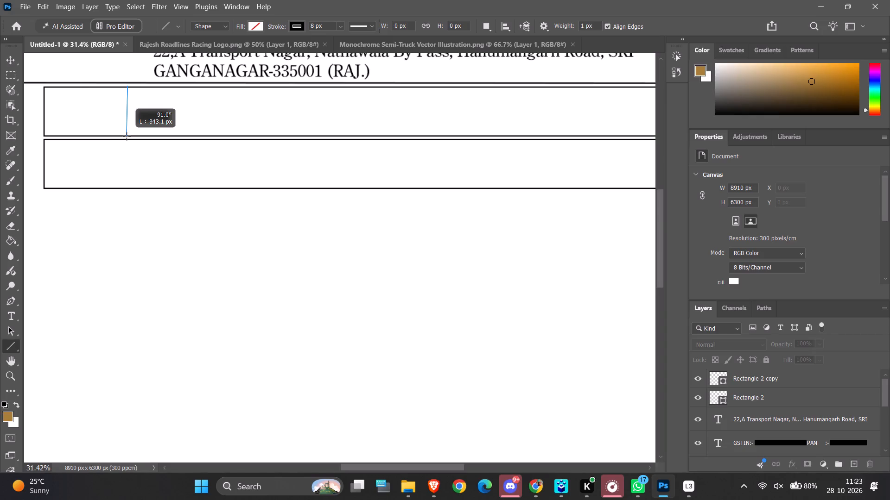
drag(127, 136, 127, 136)
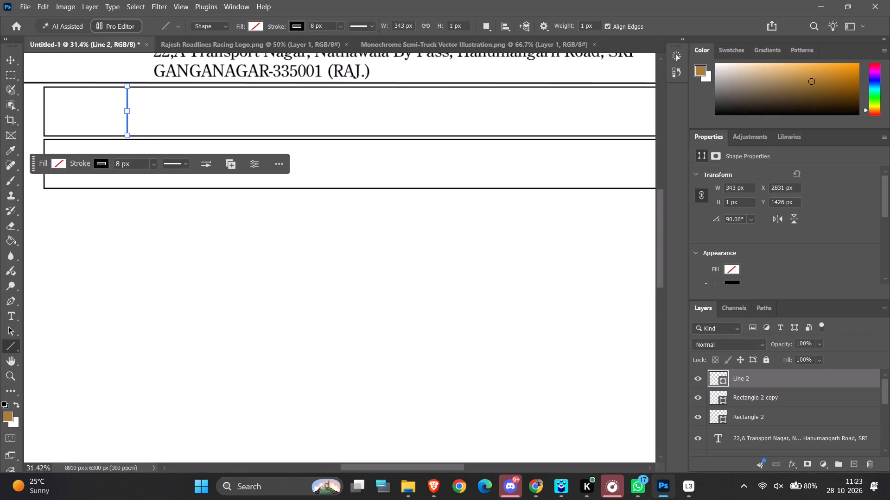
click(13, 63)
click(68, 70)
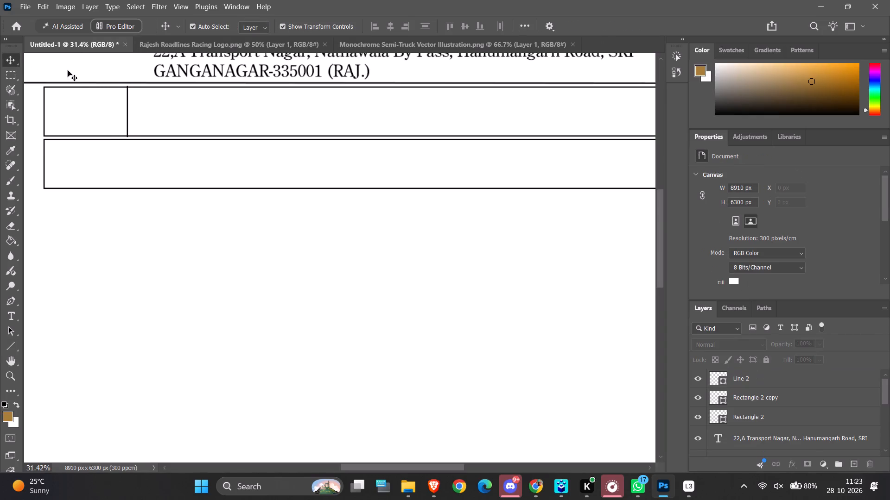
Shorten the top end of the vertical line so it meets the top edge of the upper box.
ctrl+alt+scroll(147, 109, up, 11)
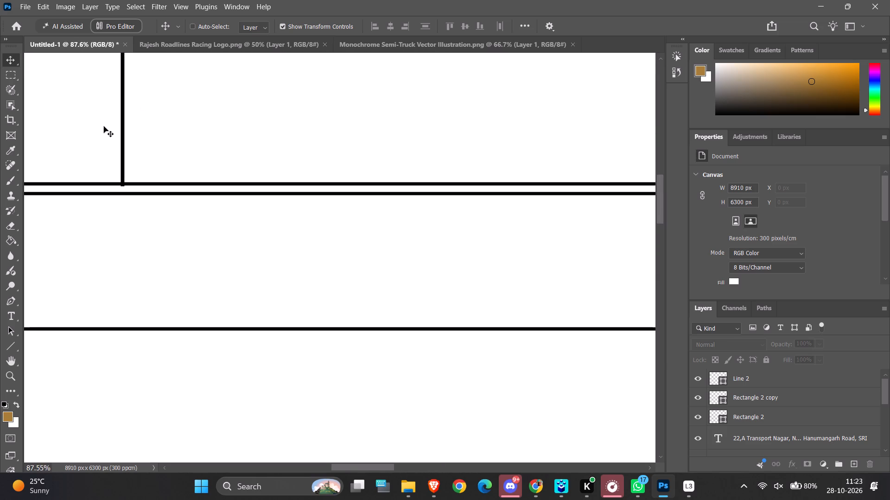
ctrl+alt+scroll(104, 126, up, 4)
scroll(127, 119, up, 11)
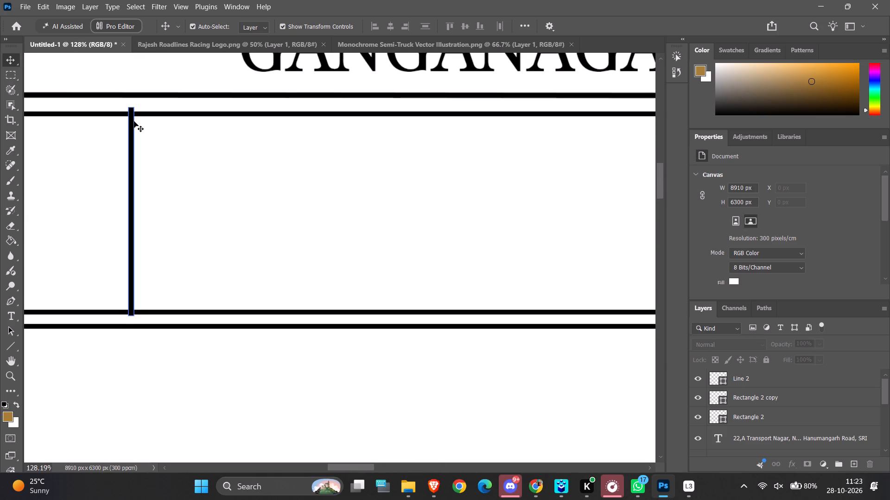
click(134, 123)
click(132, 129)
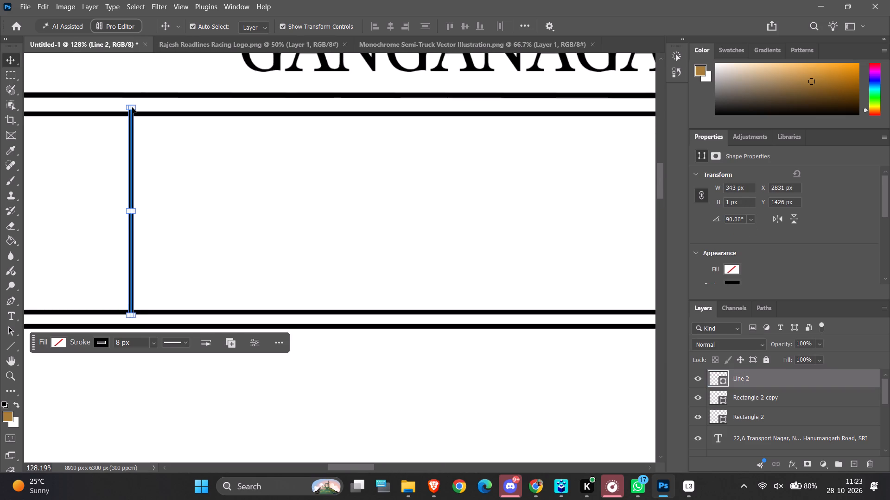
ctrl+alt+scroll(132, 109, up, 20)
ctrl+alt+scroll(132, 109, up, 5)
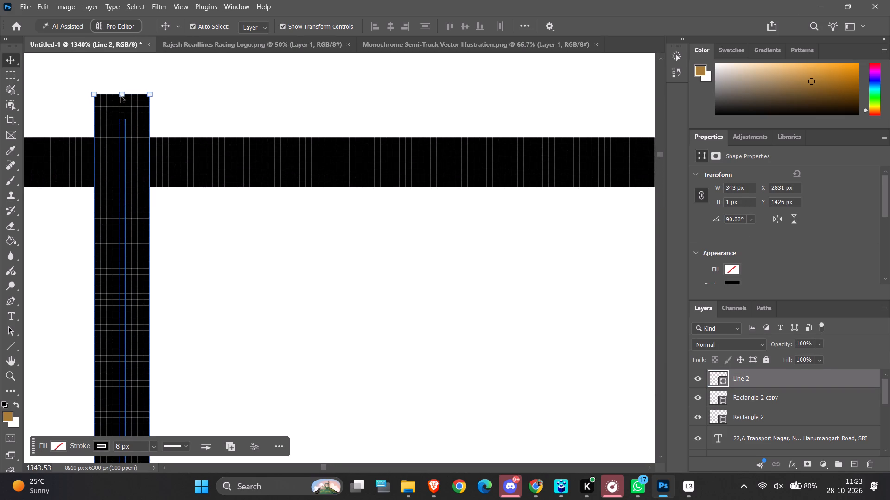
drag(121, 93, 115, 133)
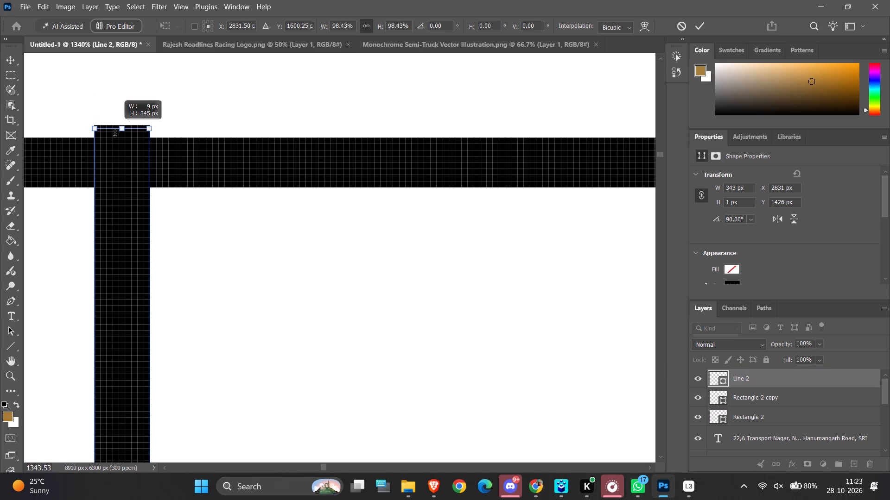
drag(115, 133, 115, 137)
Shorten the bottom end of the vertical line to the upper box's bottom edge, for a length of about 334 px, and apply the transform.
ctrl+scroll(115, 137, down, 20)
ctrl+scroll(115, 137, down, 6)
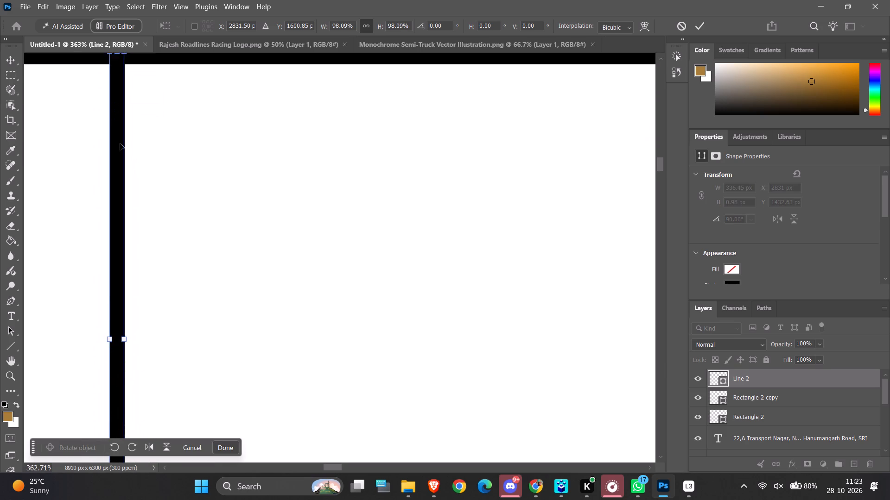
ctrl+scroll(120, 144, down, 20)
ctrl+scroll(120, 144, down, 13)
ctrl+alt+scroll(97, 330, up, 13)
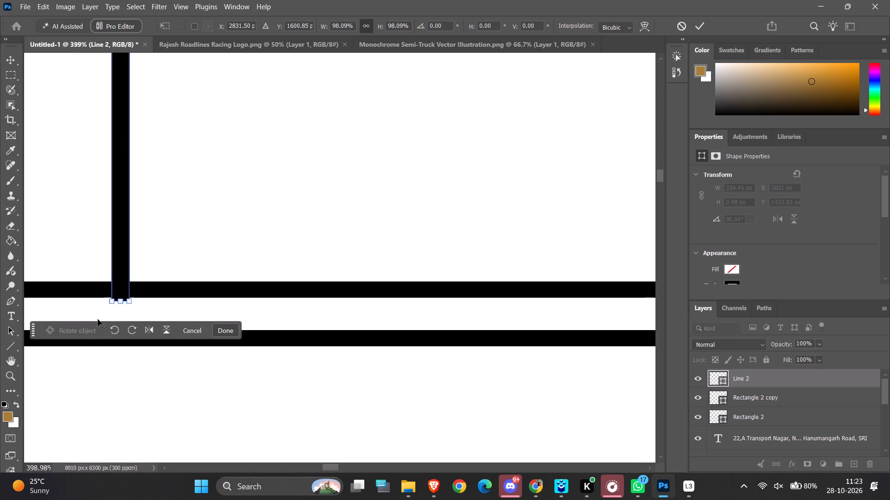
ctrl+alt+scroll(98, 319, up, 16)
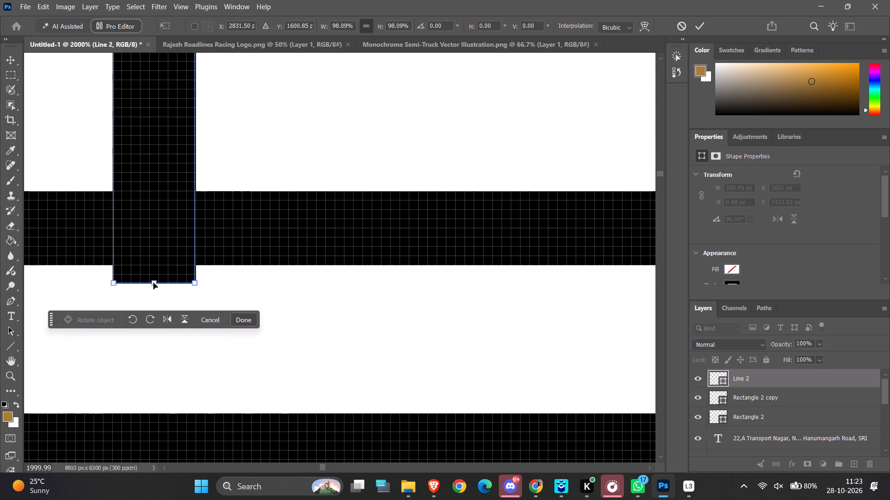
drag(153, 288, 156, 268)
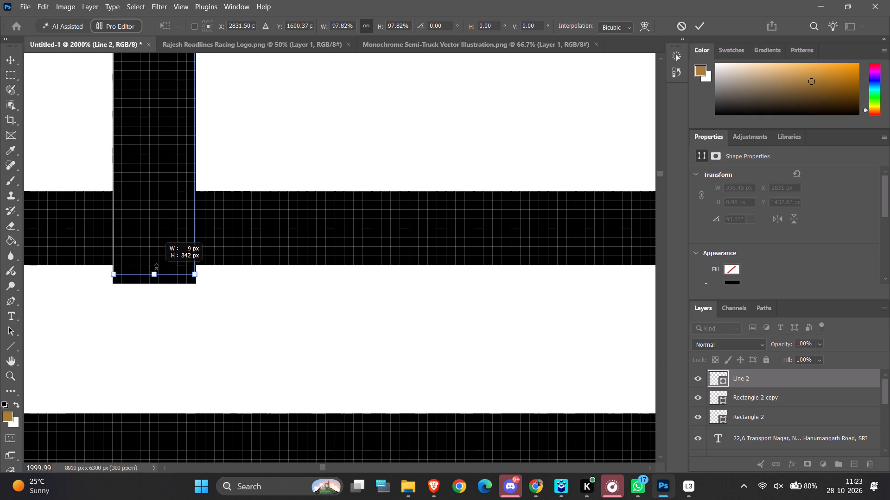
drag(156, 268, 156, 259)
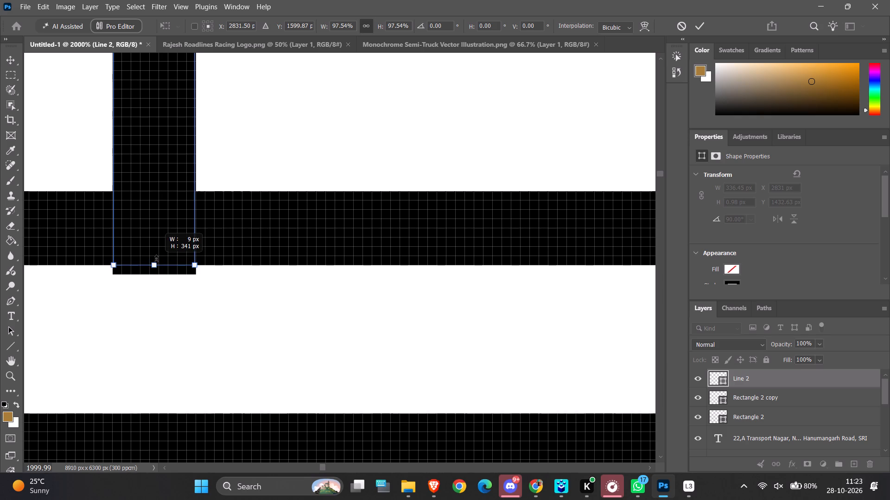
drag(156, 259, 156, 258)
ctrl+alt+scroll(156, 258, down, 7)
click(241, 294)
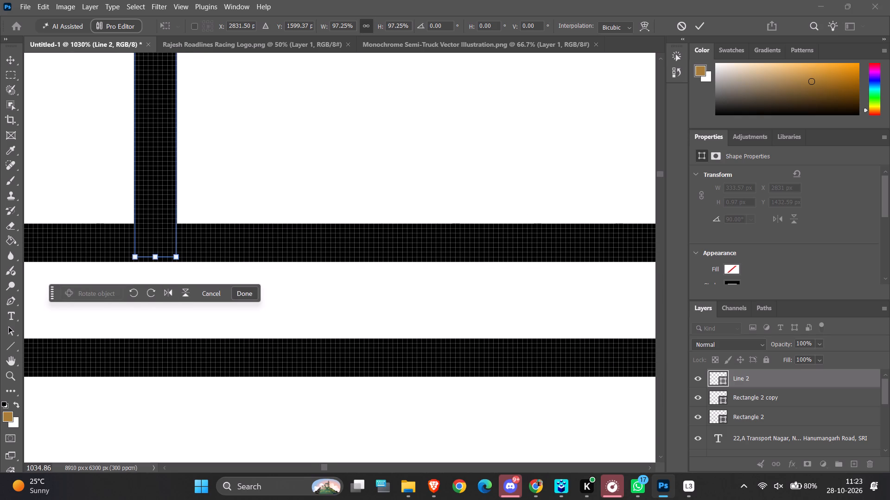
Duplicate the vertical line about 359 px down into the lower box, roughly in line with the original, and deselect it.
ctrl+alt+scroll(241, 294, down, 20)
ctrl+alt+scroll(265, 207, down, 7)
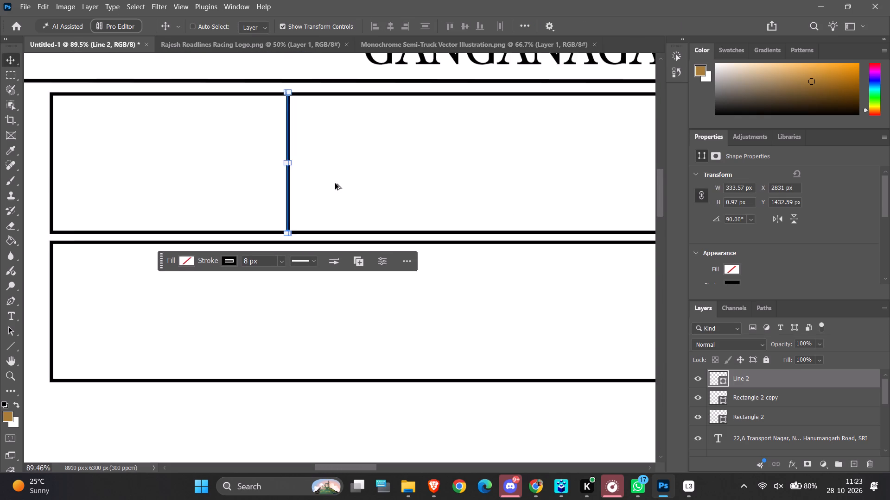
ctrl+alt+scroll(341, 180, down, 3)
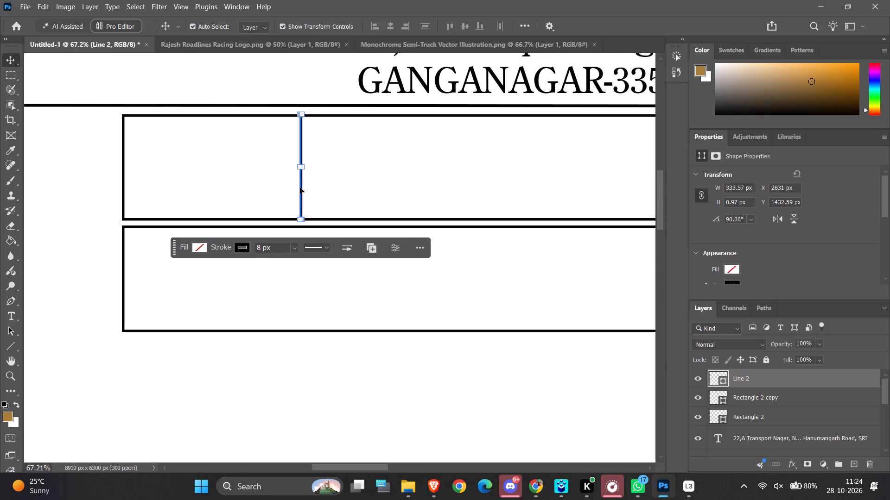
alt+drag(300, 187, 303, 226)
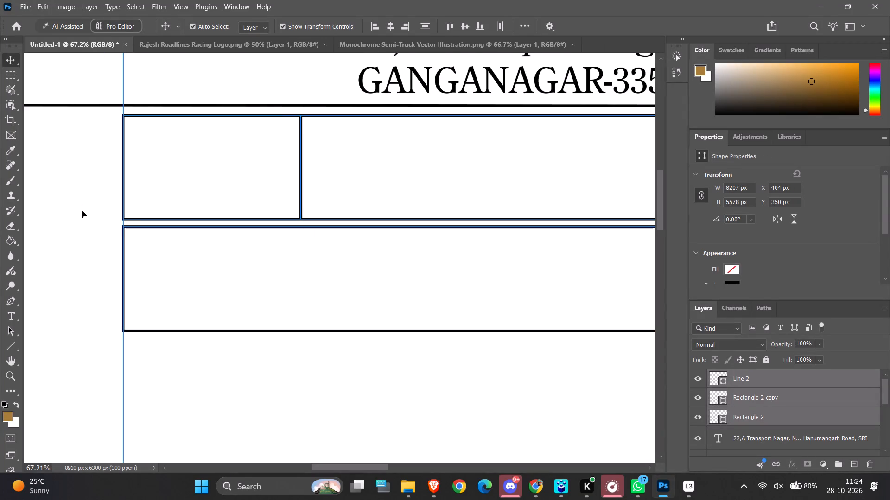
click(82, 211)
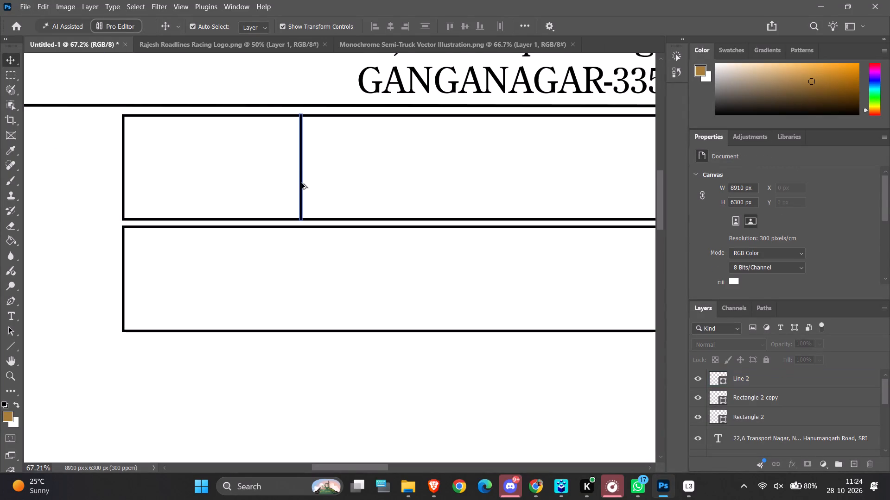
alt+drag(301, 183, 302, 297)
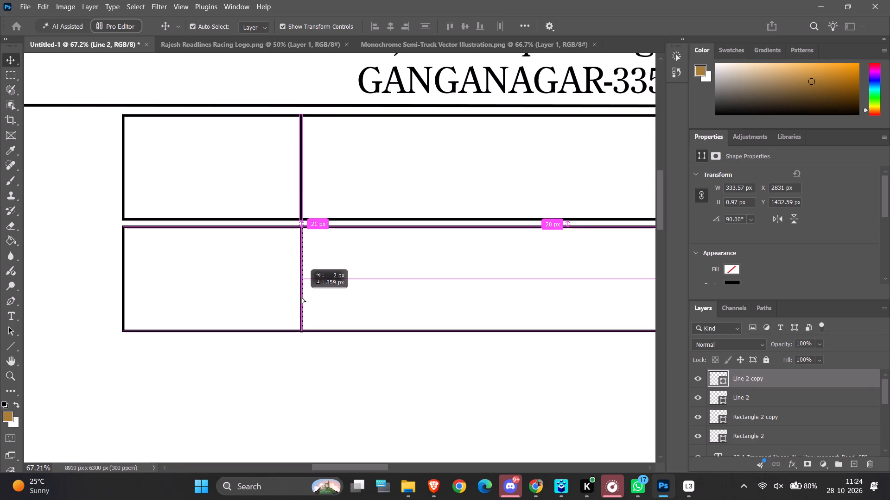
alt+drag(302, 297, 302, 298)
click(316, 381)
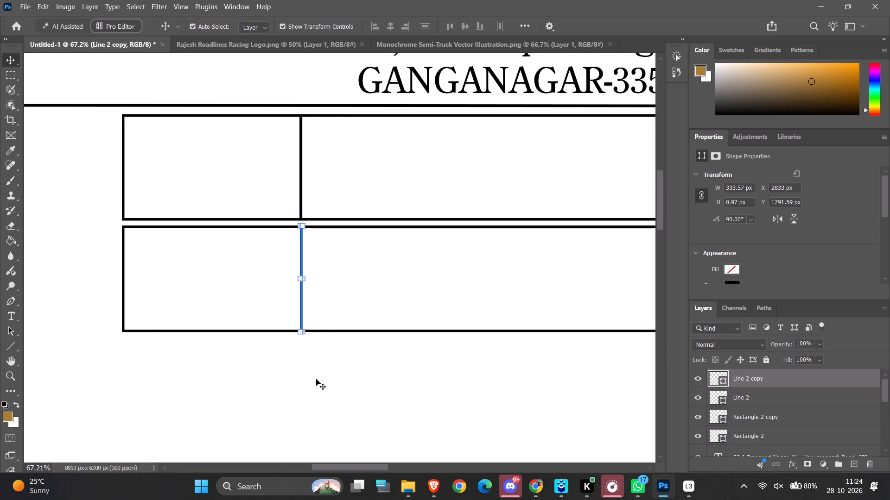
Nudge the copied line in the lower box up by 1 px and deselect it.
ctrl+alt+scroll(316, 379, up, 5)
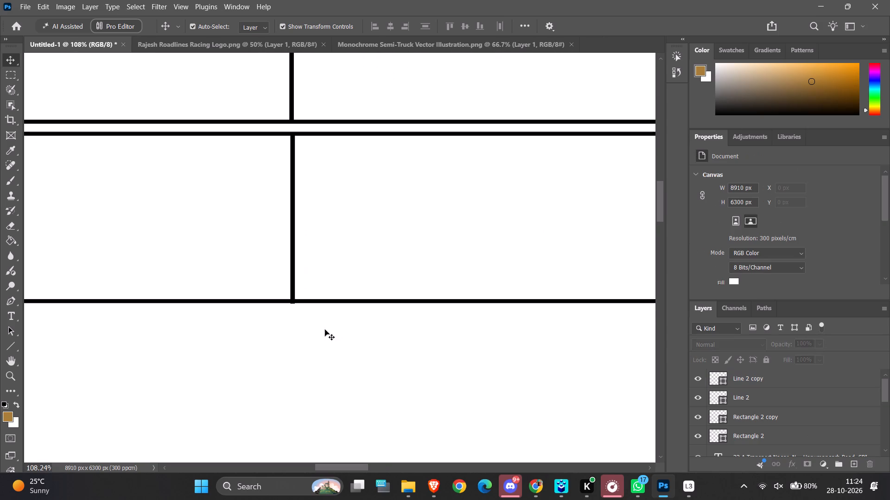
click(293, 287)
key(Up)
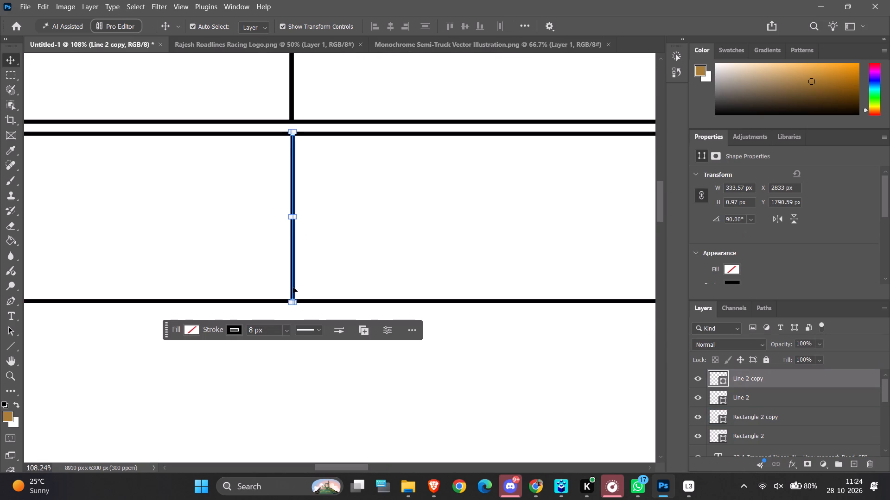
click(536, 392)
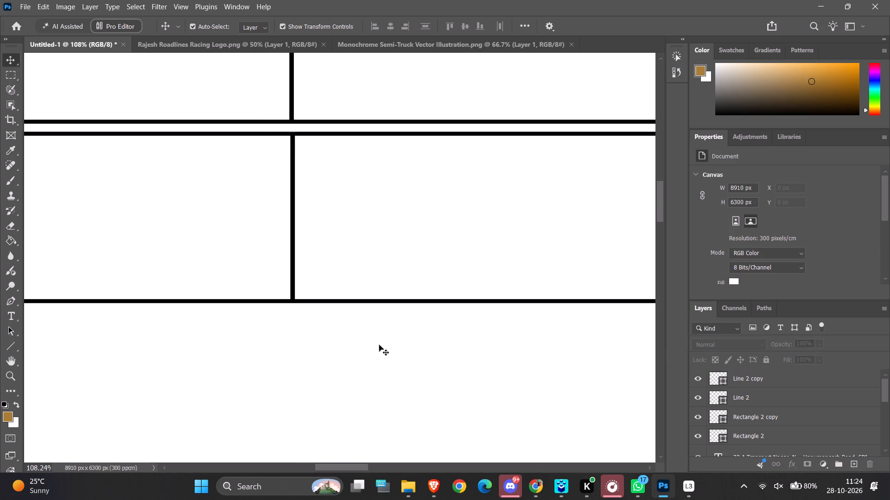
Duplicate the upper box's vertical line about 1732 px to the right within the same box.
ctrl+alt+scroll(273, 189, up, 5)
ctrl+alt+scroll(273, 189, down, 20)
ctrl+scroll(273, 197, down, 6)
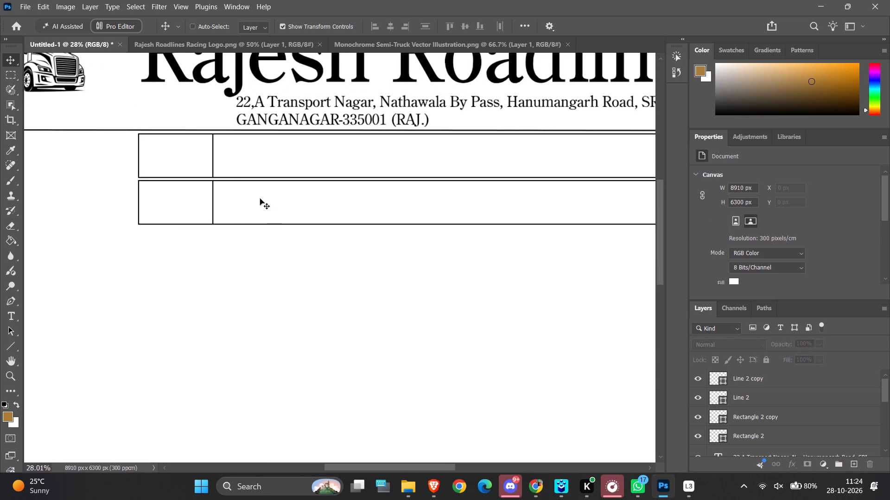
ctrl+scroll(260, 199, down, 8)
ctrl+alt+scroll(149, 158, up, 11)
ctrl+scroll(149, 158, down, 6)
alt+drag(90, 164, 145, 176)
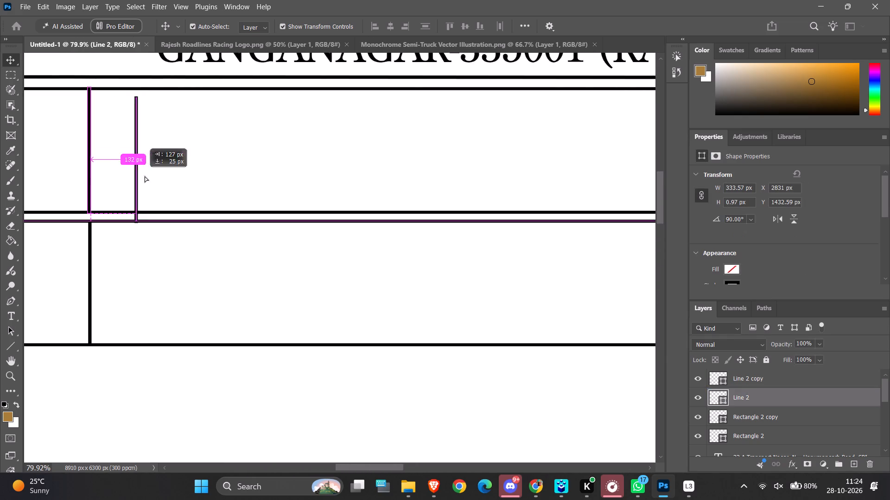
alt+drag(145, 176, 643, 164)
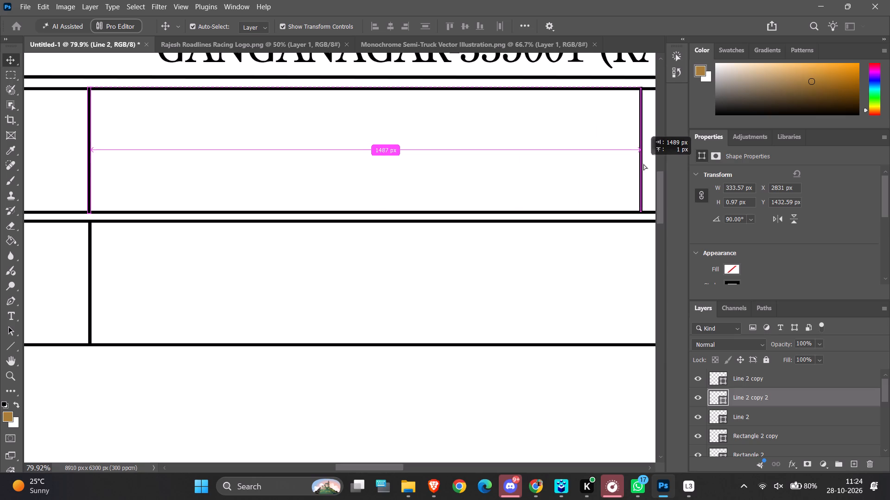
alt+drag(643, 164, 596, 164)
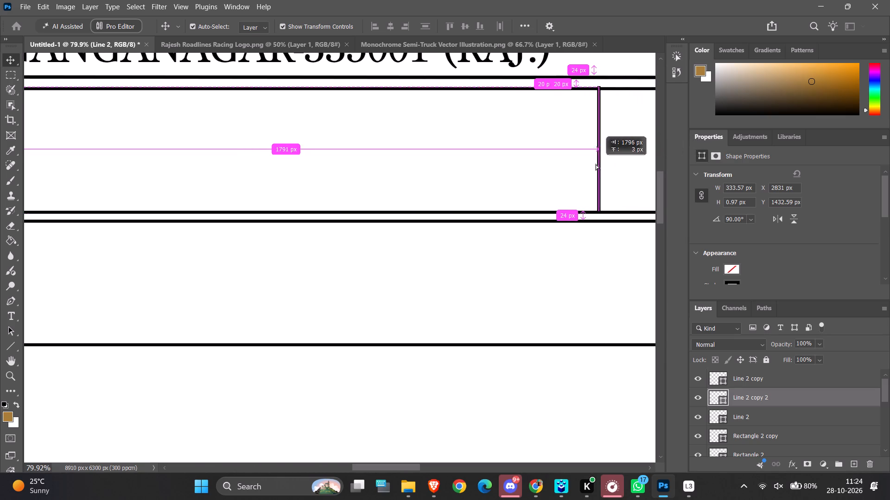
alt+drag(596, 164, 576, 167)
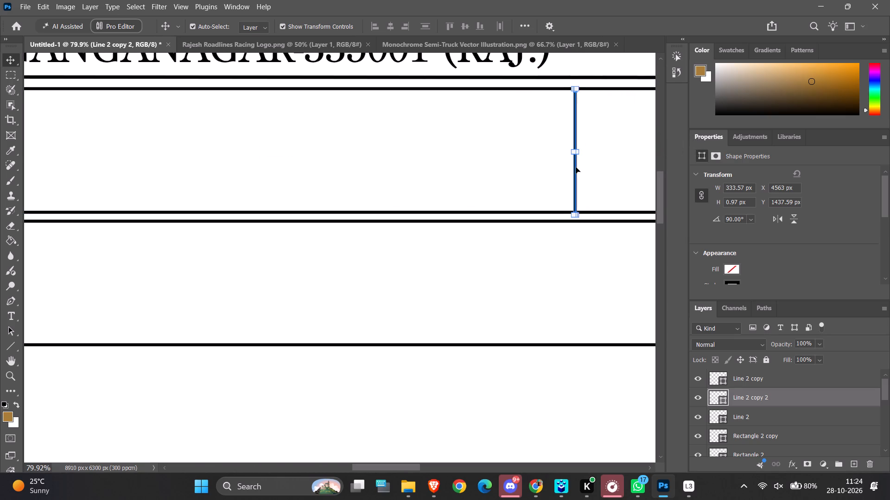
Nudge the copied line in the upper box up by 6 px and deselect it.
key(Up)
key(Up)
key(Up)
ctrl+alt+scroll(576, 166, down, 7)
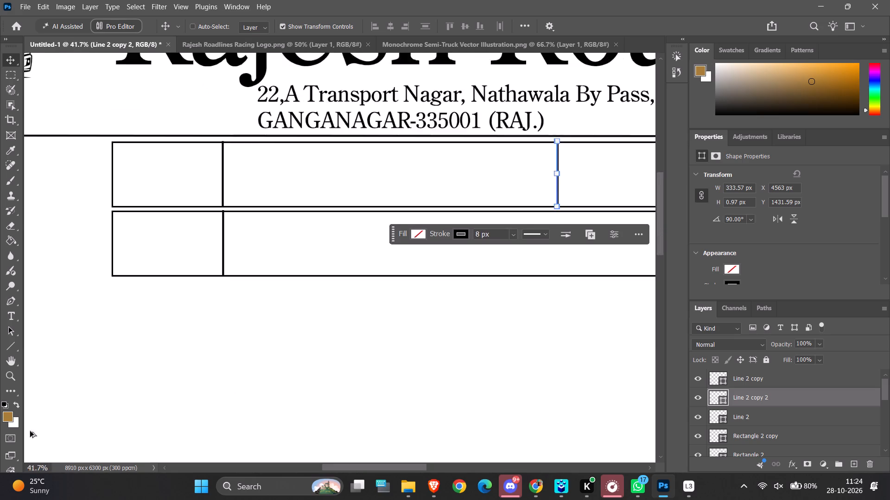
ctrl+alt+scroll(205, 299, down, 6)
ctrl+scroll(405, 322, down, 6)
ctrl+scroll(354, 317, down, 4)
click(368, 319)
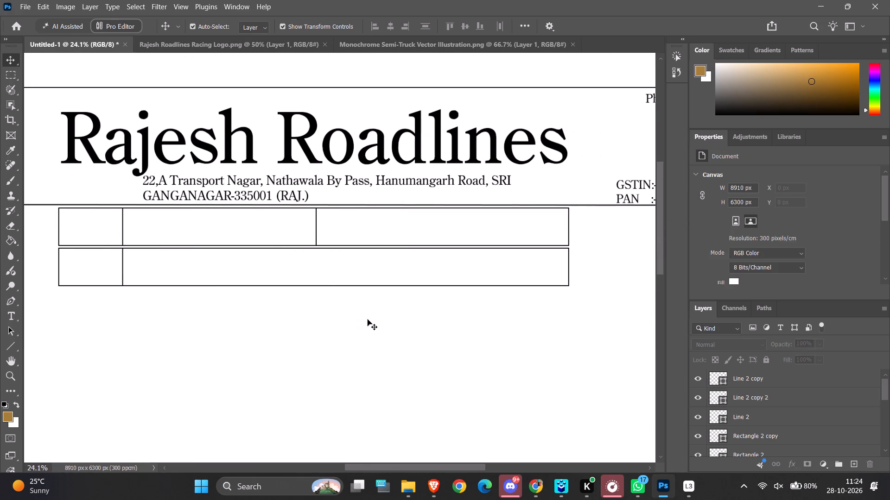
Nudge the upper box's second vertical line down by 1 px and deselect it.
scroll(337, 304, up, 17)
ctrl+alt+scroll(300, 270, down, 6)
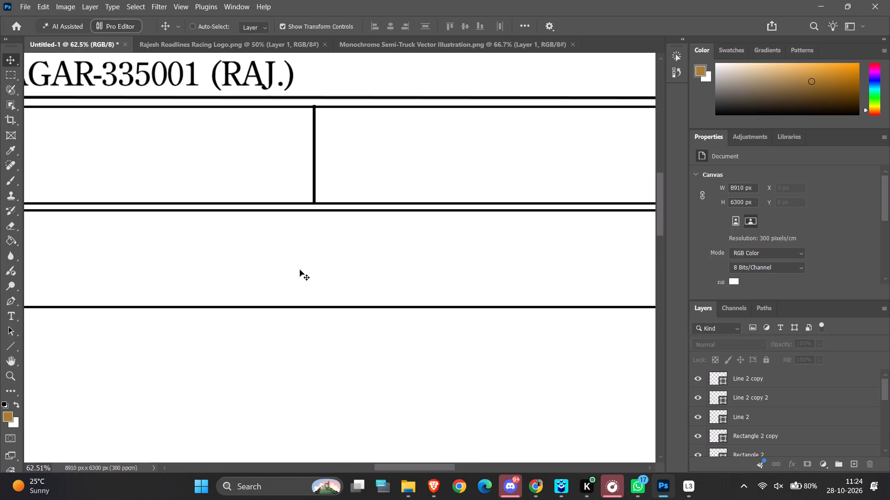
scroll(320, 152, up, 9)
ctrl+alt+scroll(279, 283, up, 9)
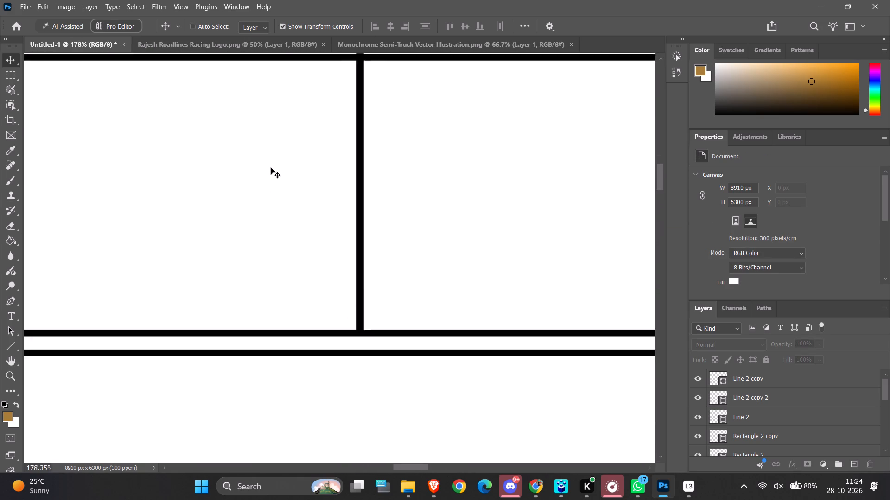
ctrl+alt+scroll(271, 168, up, 2)
click(382, 207)
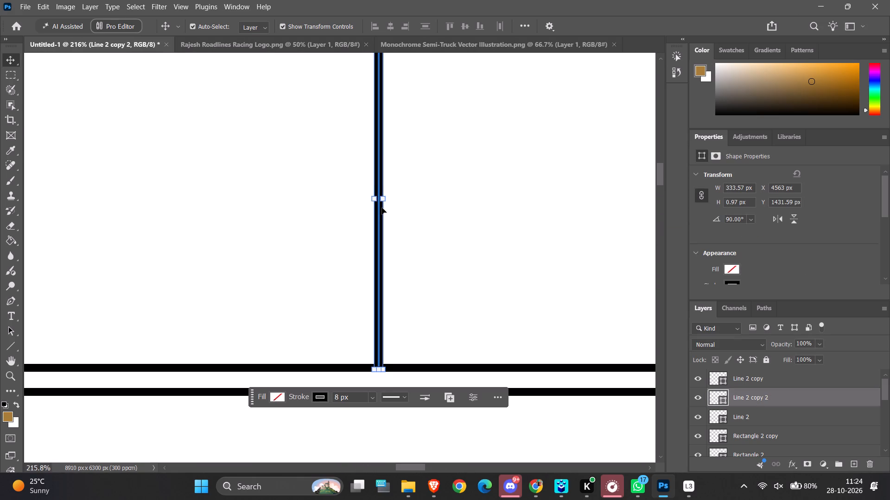
key(Down)
ctrl+alt+scroll(388, 206, down, 9)
click(416, 201)
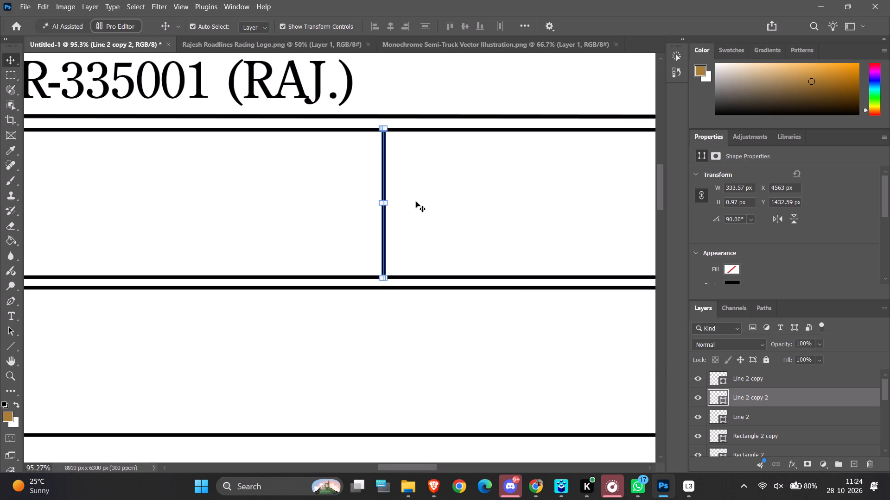
Duplicate the upper box's second vertical line about 362 px down into the lower box, in line with the original, and deselect it.
scroll(416, 201, down, 4)
click(383, 195)
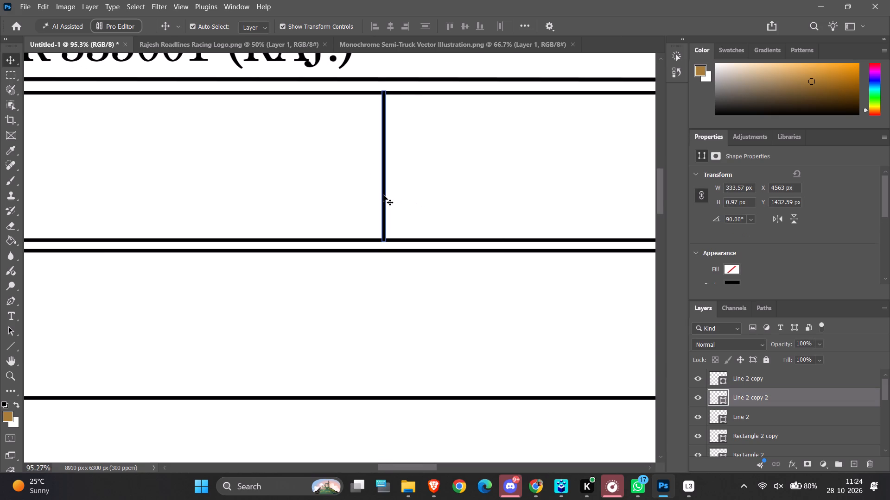
alt+drag(383, 195, 396, 356)
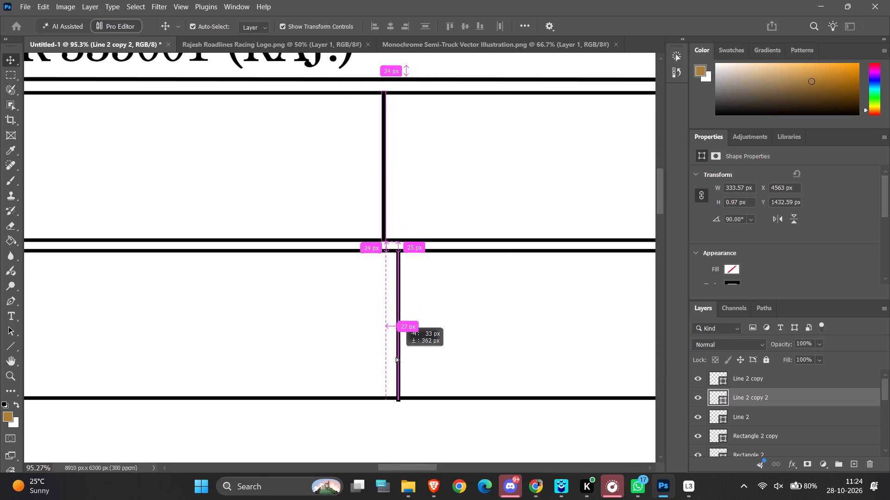
alt+drag(396, 356, 384, 357)
click(332, 357)
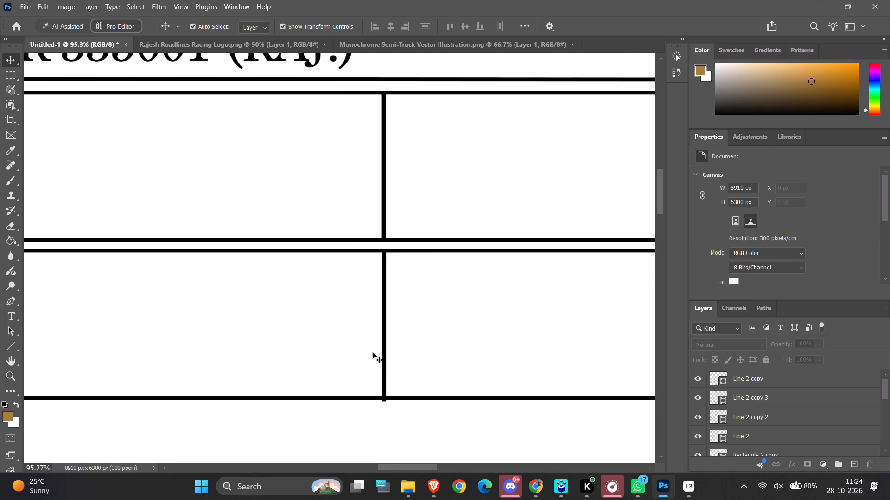
Nudge the lower box's second vertical line up 6 px and back down 2 px to fit the box edges, and deselect it.
click(384, 369)
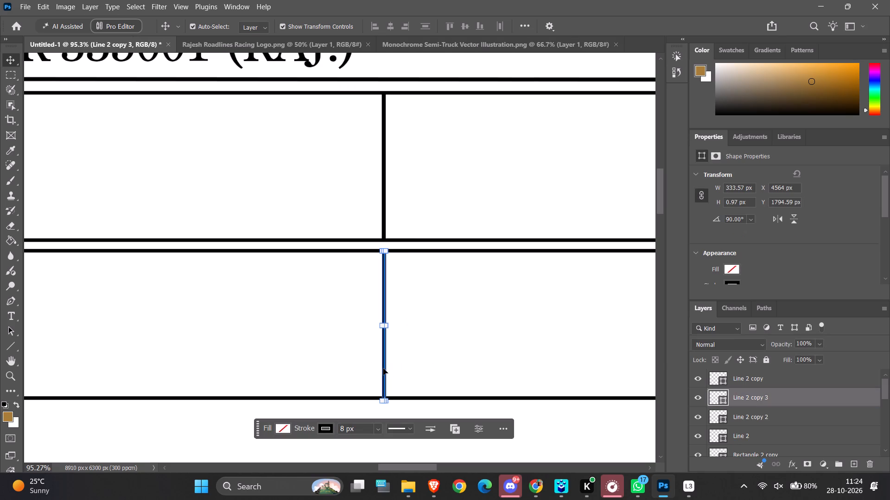
key(Up)
key(Up)
key(Up)
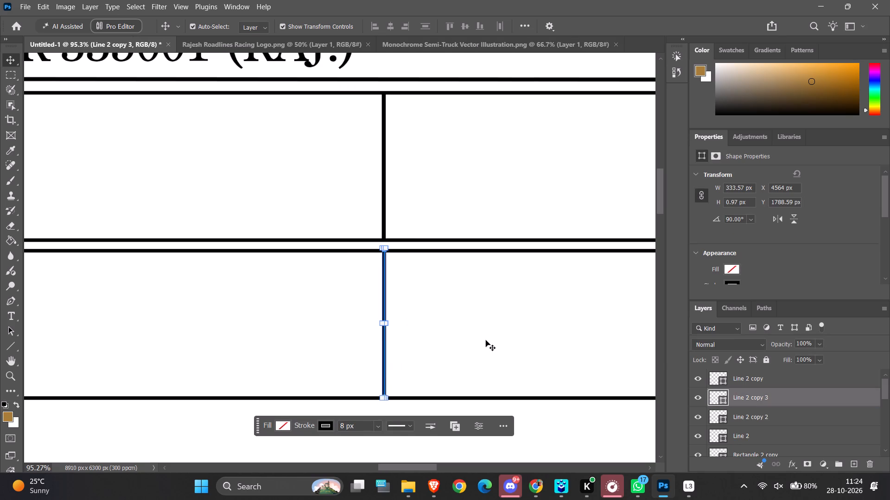
click(486, 340)
click(386, 343)
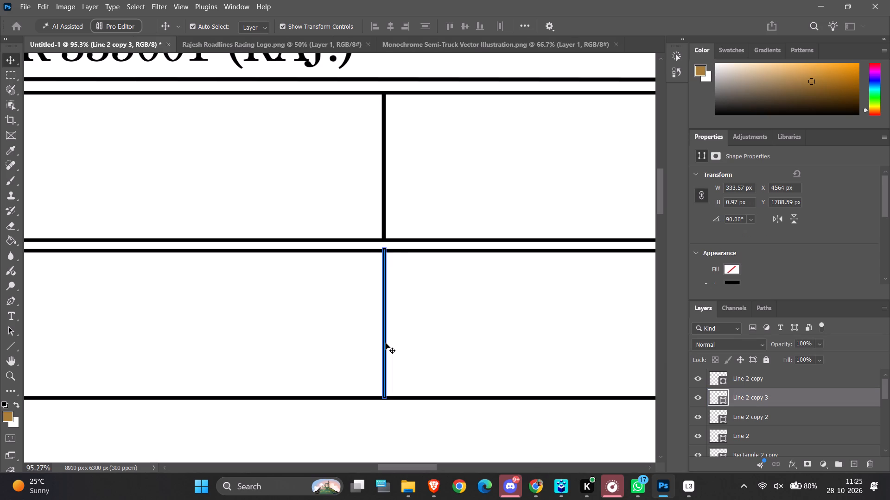
key(Down)
key(Down)
scroll(387, 343, up, 1)
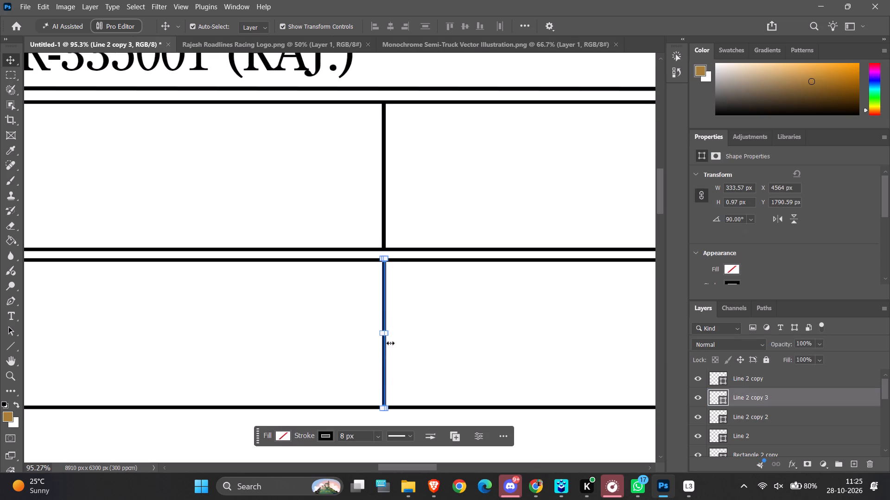
click(426, 343)
Examine how the second vertical lines in both boxes line up and meet the box edges.
ctrl+alt+scroll(439, 300, down, 6)
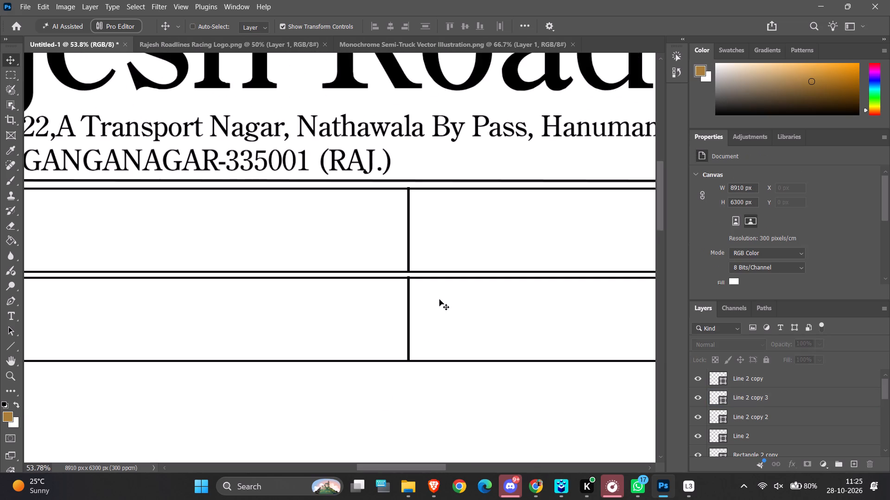
ctrl+alt+scroll(439, 300, down, 7)
ctrl+alt+scroll(527, 231, up, 16)
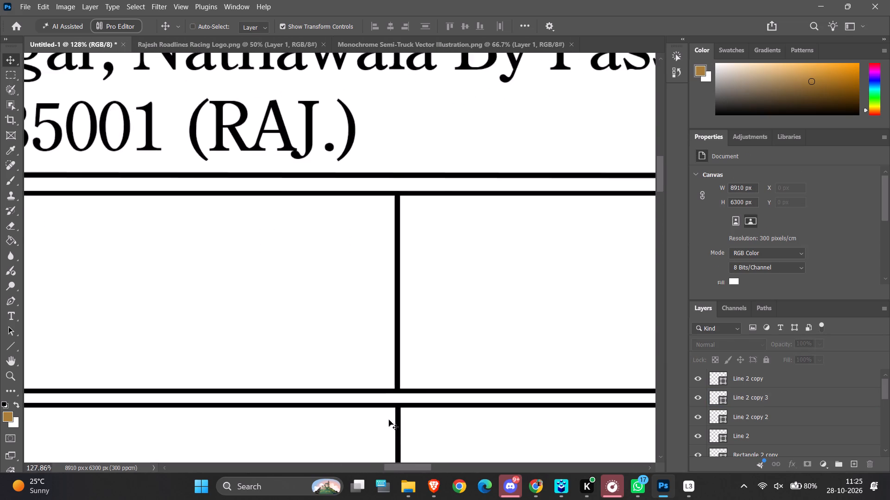
ctrl+alt+scroll(389, 420, up, 3)
ctrl+alt+scroll(404, 384, down, 4)
scroll(404, 384, down, 6)
ctrl+alt+scroll(394, 378, down, 9)
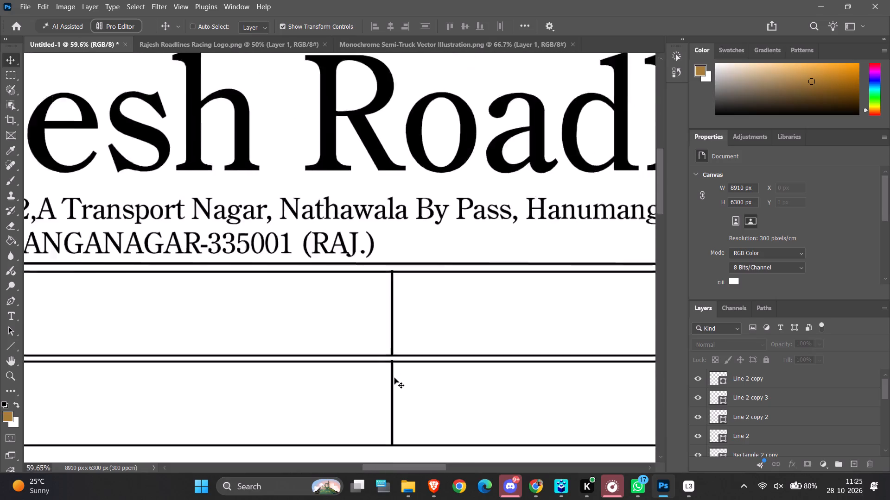
ctrl+alt+scroll(394, 378, down, 11)
ctrl+scroll(394, 378, down, 7)
ctrl+alt+scroll(358, 372, down, 5)
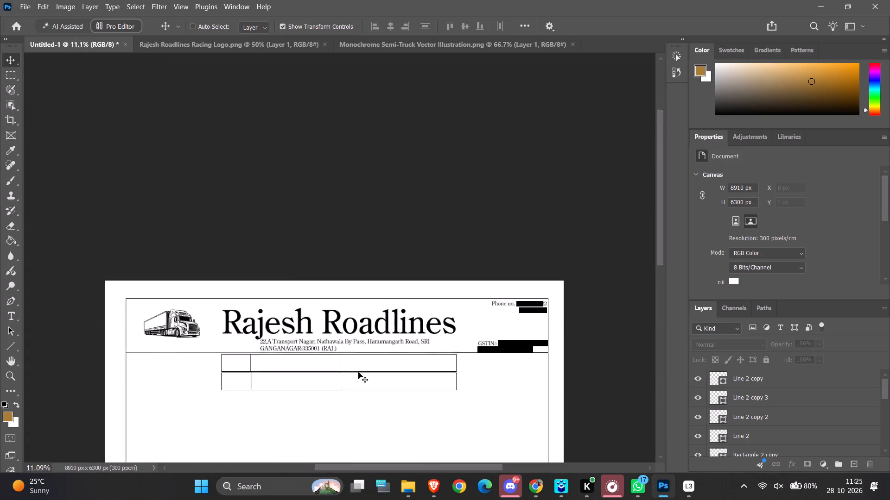
ctrl+alt+scroll(358, 372, up, 19)
ctrl+alt+scroll(284, 337, up, 6)
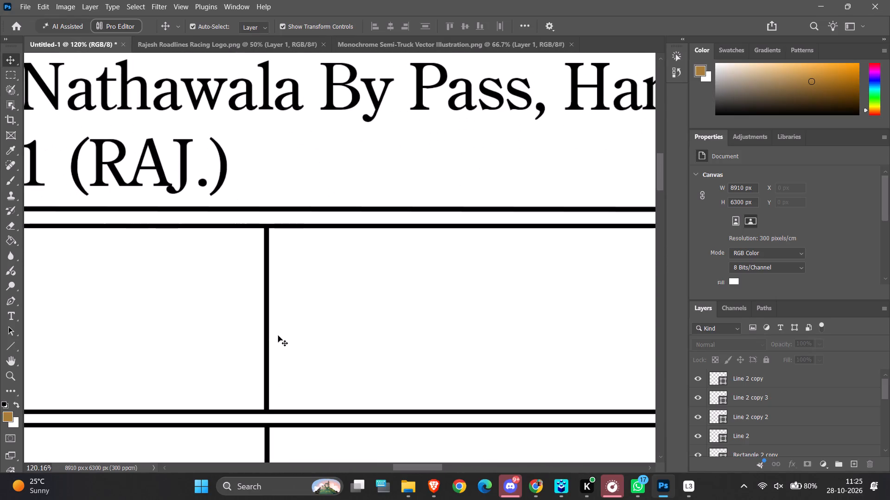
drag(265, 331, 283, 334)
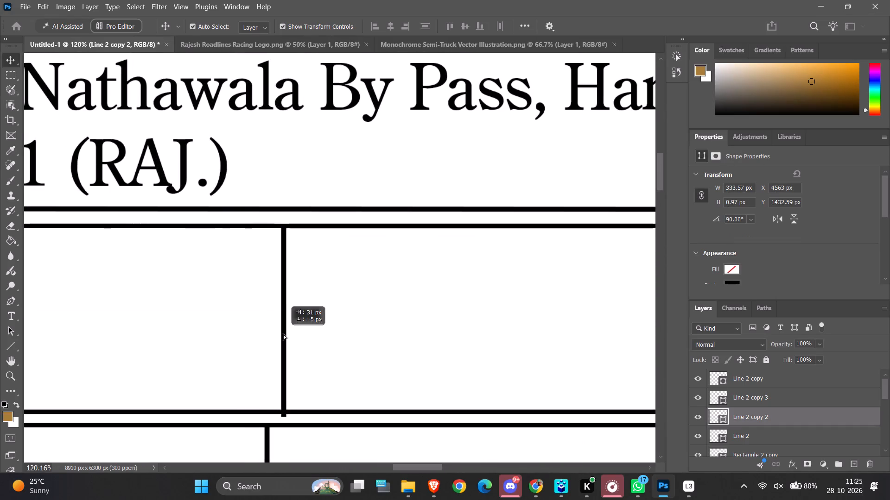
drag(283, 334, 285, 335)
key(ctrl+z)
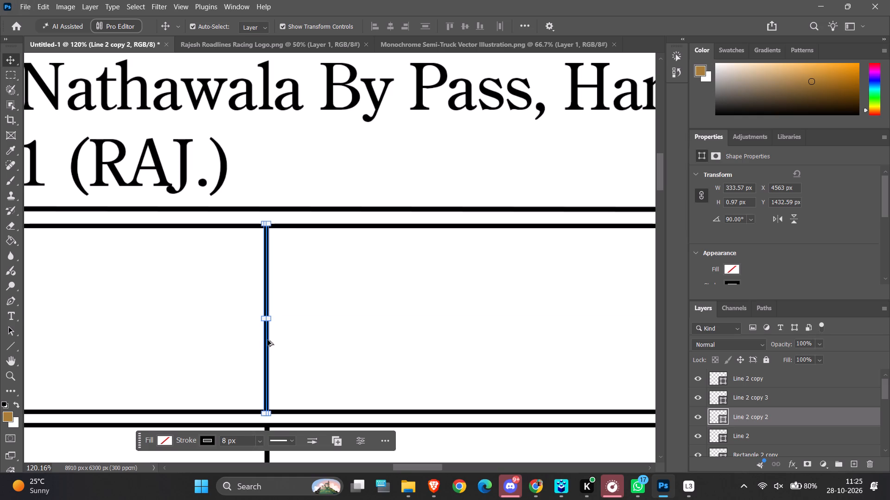
Duplicate the upper box's second vertical line about 652 px to the right within the same box and deselect it.
alt+drag(267, 339, 533, 340)
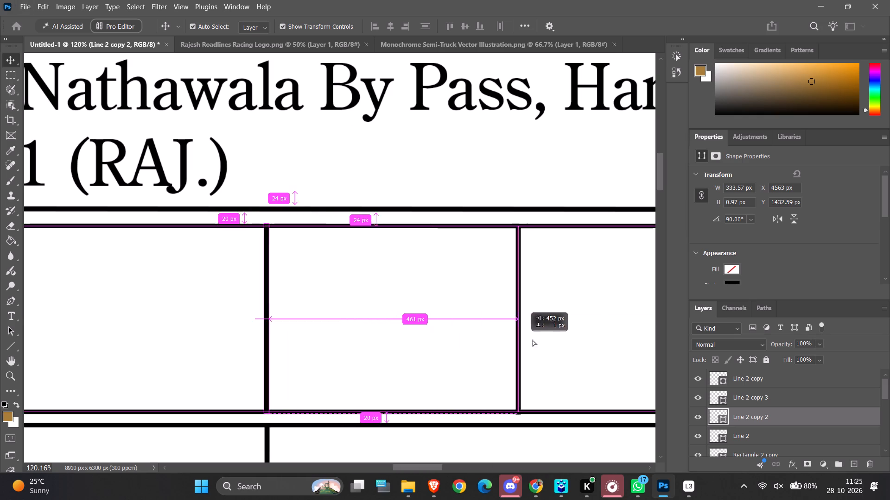
alt+drag(533, 340, 629, 341)
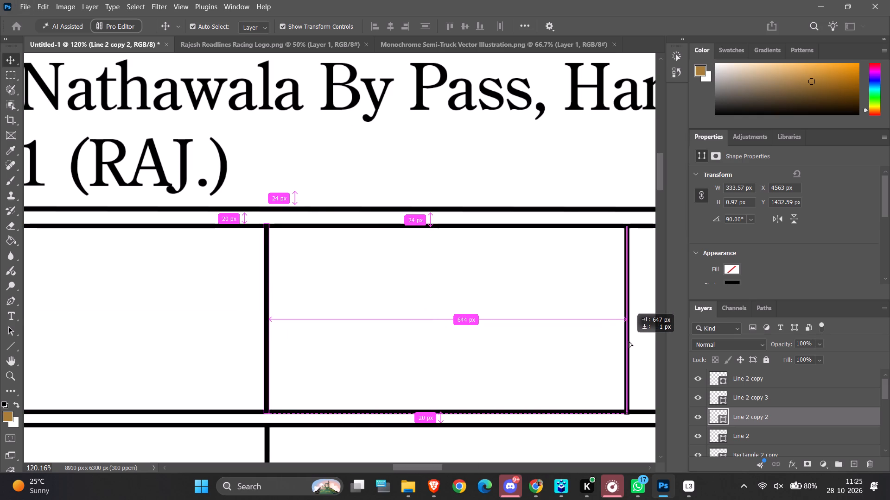
alt+drag(629, 341, 631, 341)
click(581, 347)
ctrl+alt+scroll(581, 347, down, 7)
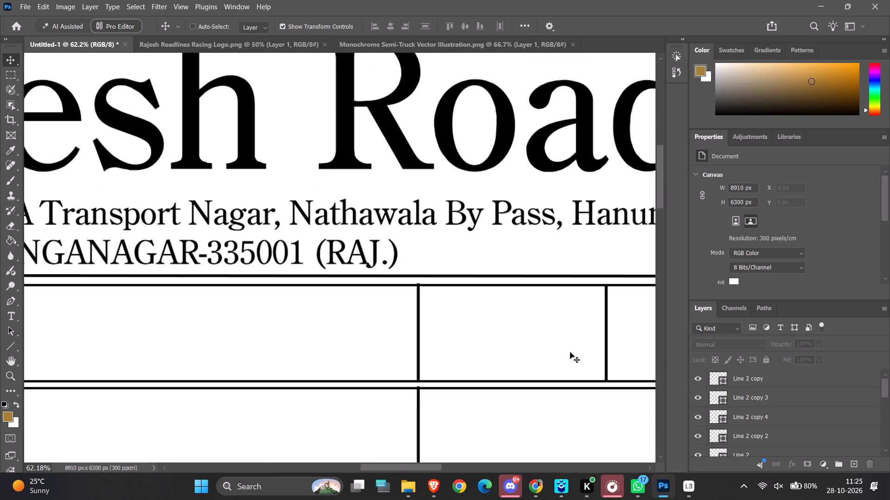
Duplicate the lower box's second vertical line about 650 px to the right, below the upper box's third line, and deselect it.
scroll(626, 351, down, 12)
ctrl+scroll(416, 354, down, 6)
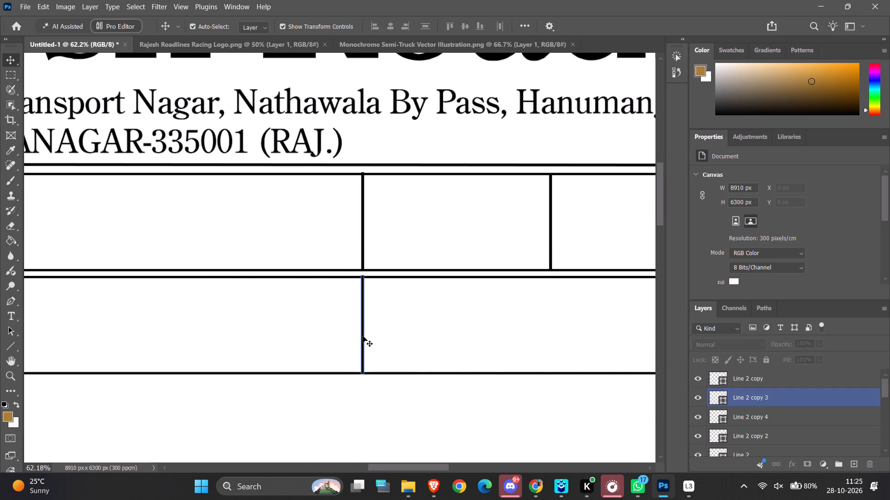
alt+drag(363, 336, 520, 336)
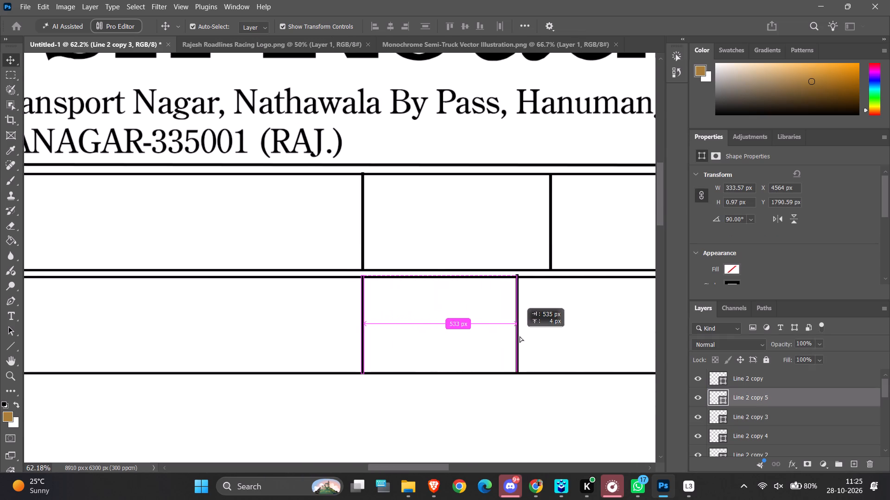
alt+drag(520, 336, 549, 338)
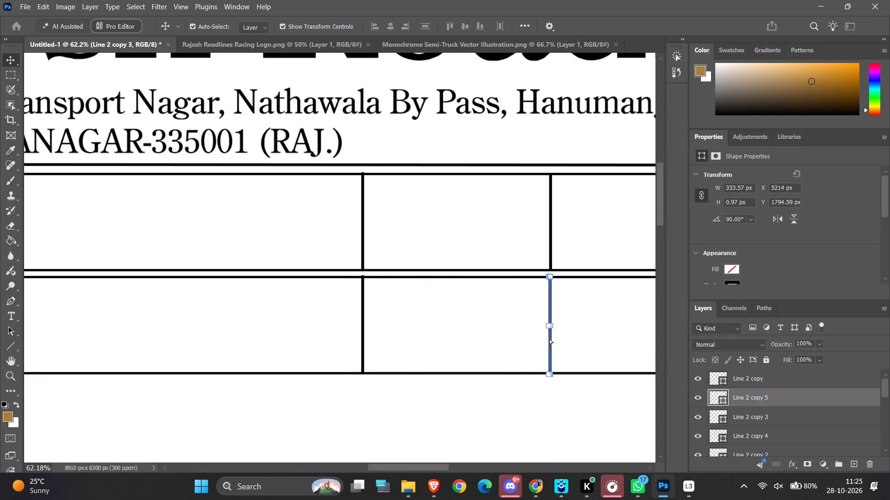
click(583, 338)
Nudge the upper box's third vertical line up by 1 px and deselect it.
ctrl+alt+scroll(582, 324, up, 14)
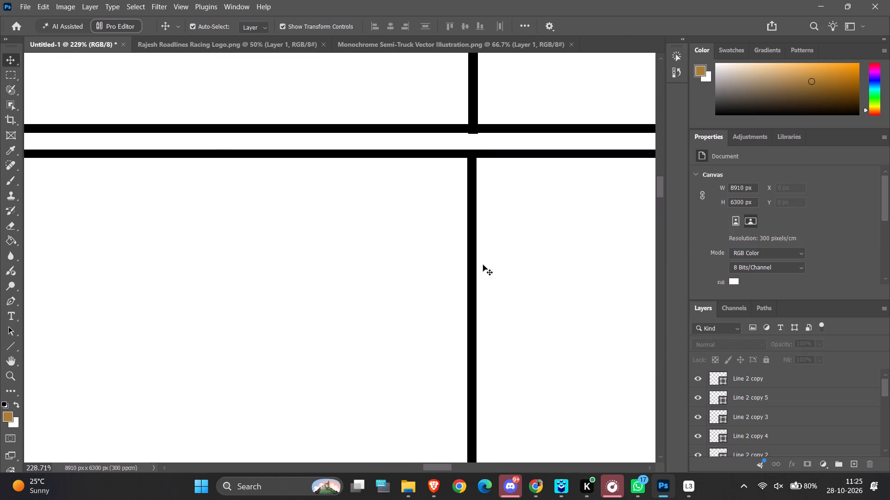
click(474, 113)
key(Up)
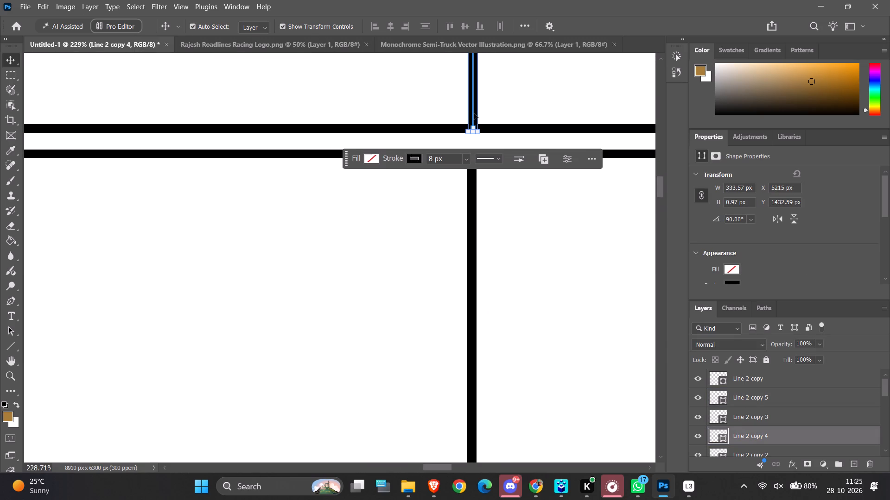
scroll(474, 113, up, 2)
click(505, 262)
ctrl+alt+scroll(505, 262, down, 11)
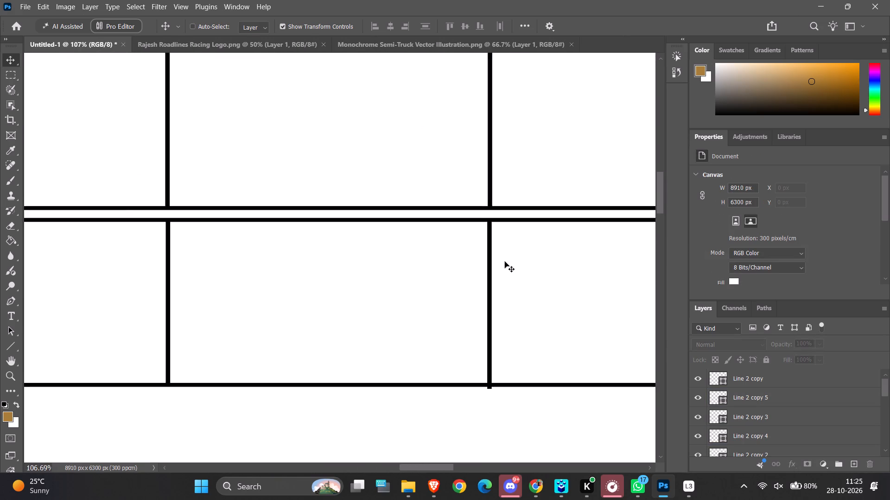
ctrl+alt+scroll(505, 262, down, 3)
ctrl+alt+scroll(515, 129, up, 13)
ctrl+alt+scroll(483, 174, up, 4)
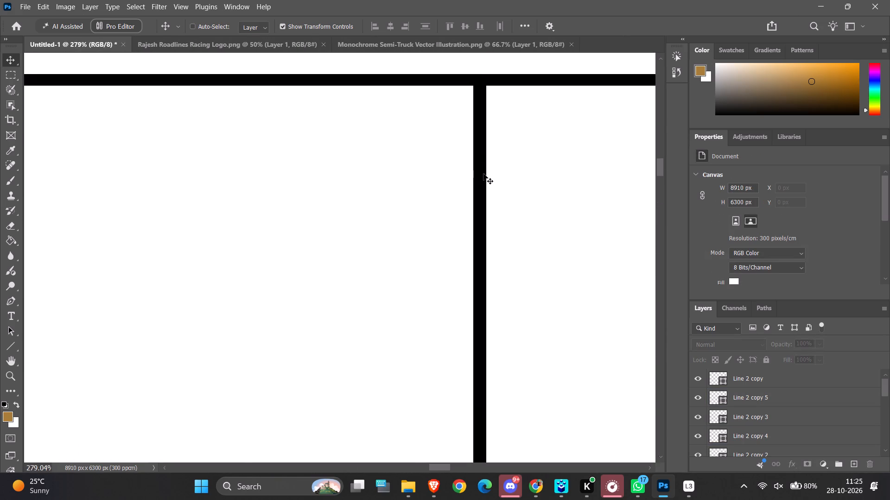
Nudge the lower box's third vertical line 2 px to the right and deselect it.
ctrl+alt+scroll(483, 174, down, 20)
scroll(508, 254, down, 2)
ctrl+alt+scroll(508, 254, up, 12)
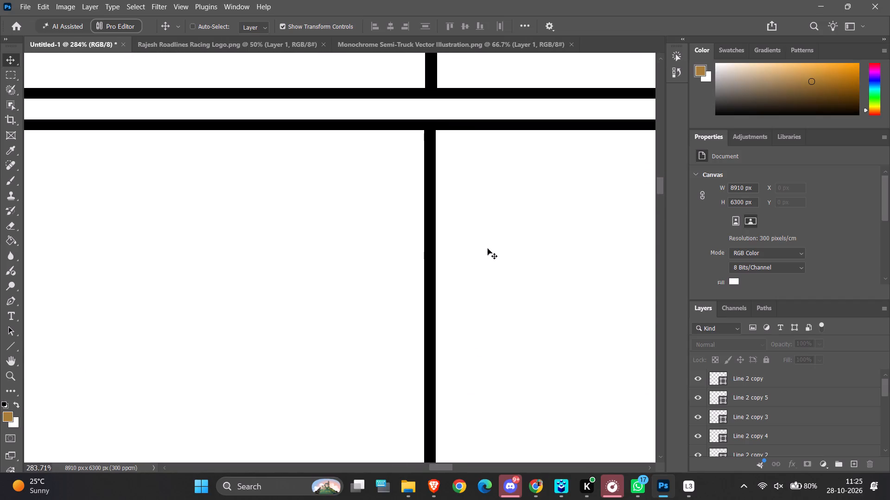
click(434, 248)
key(Right)
key(Right)
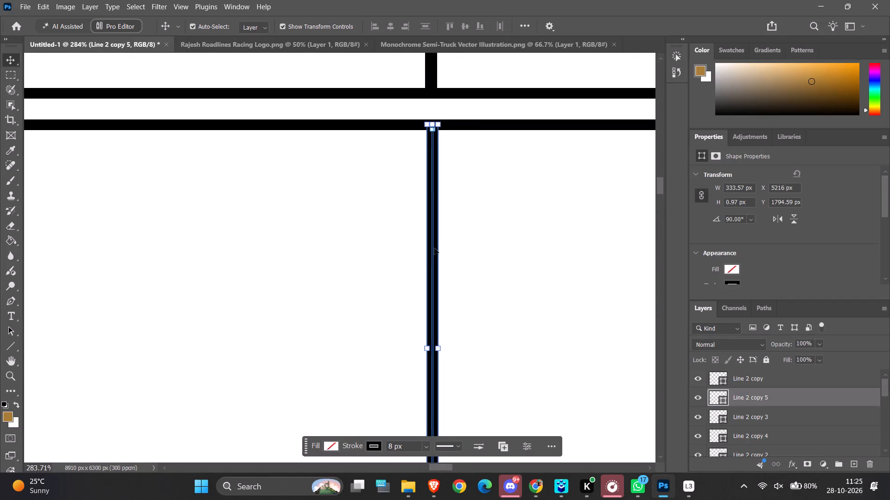
ctrl+alt+scroll(434, 248, down, 7)
ctrl+alt+scroll(500, 236, up, 1)
ctrl+alt+scroll(500, 236, down, 14)
click(106, 370)
Add a paragraph text label reading "DATE" in the upper box's first cell and deselect it.
ctrl+alt+scroll(106, 370, down, 6)
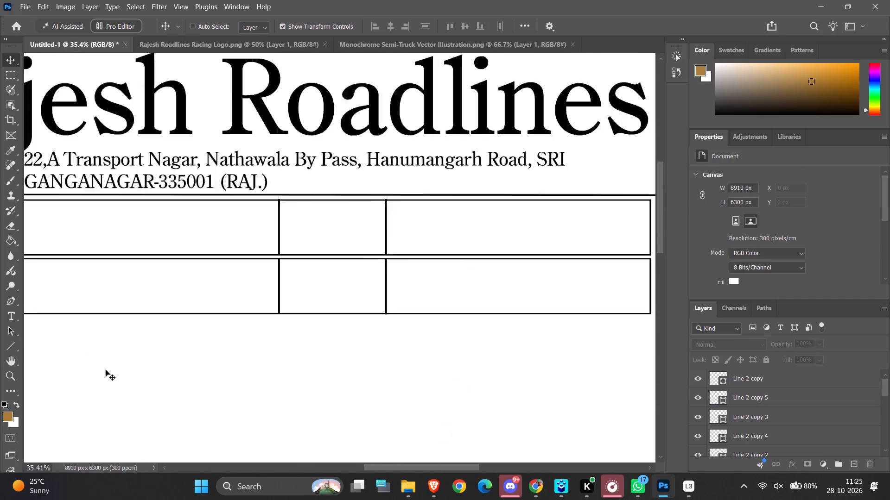
ctrl+alt+scroll(106, 370, down, 5)
ctrl+scroll(106, 367, up, 16)
ctrl+scroll(145, 354, up, 2)
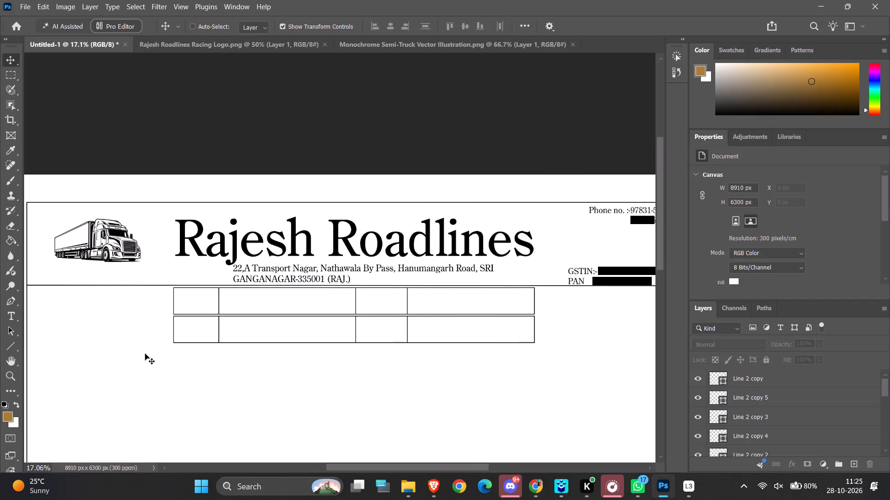
ctrl+scroll(145, 354, up, 3)
ctrl+alt+scroll(145, 354, up, 5)
ctrl+alt+scroll(211, 302, up, 6)
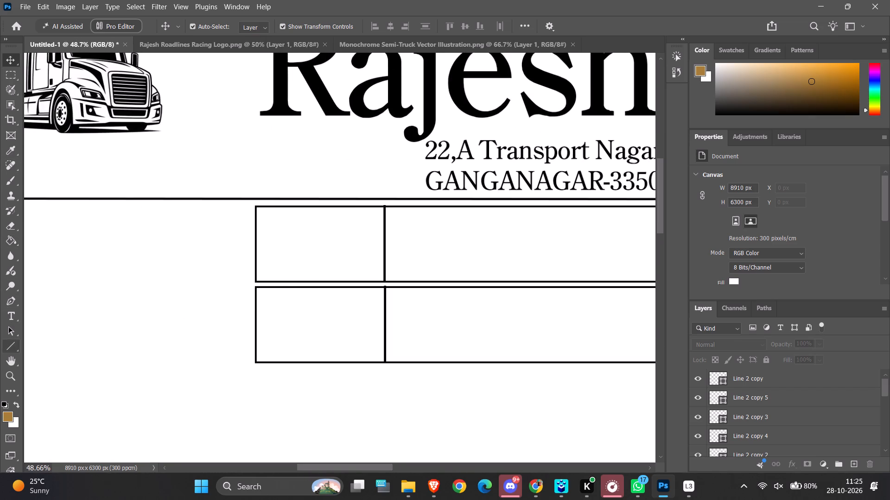
click(10, 319)
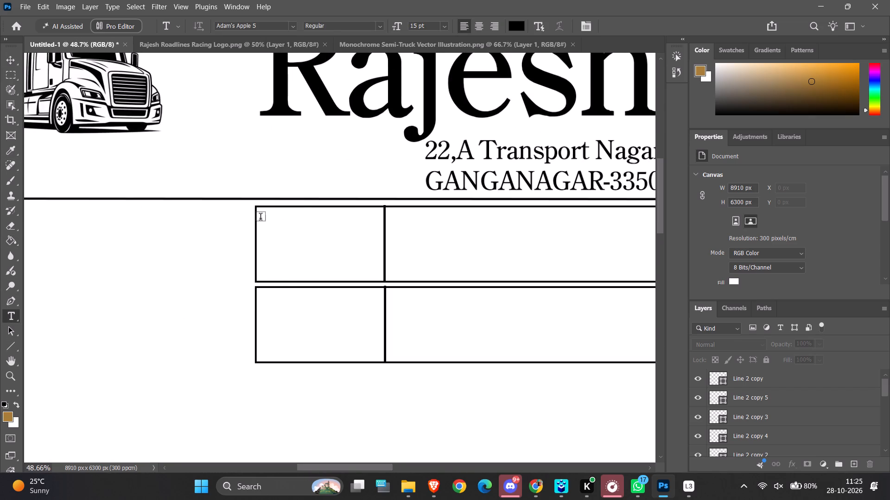
drag(261, 218, 382, 281)
key(BackSpace)
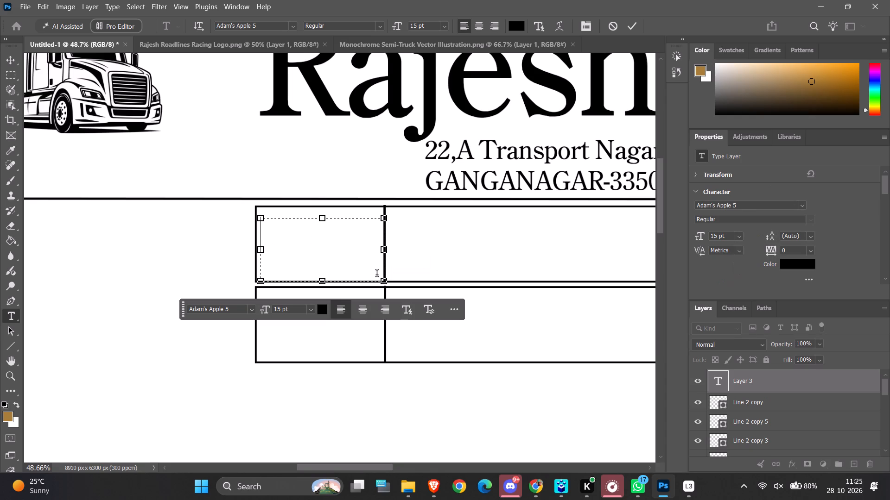
text(DATE)
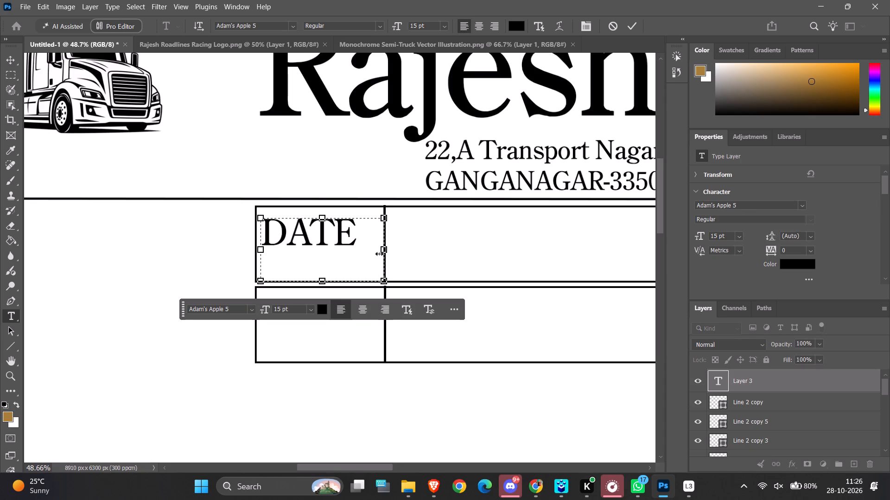
click(9, 61)
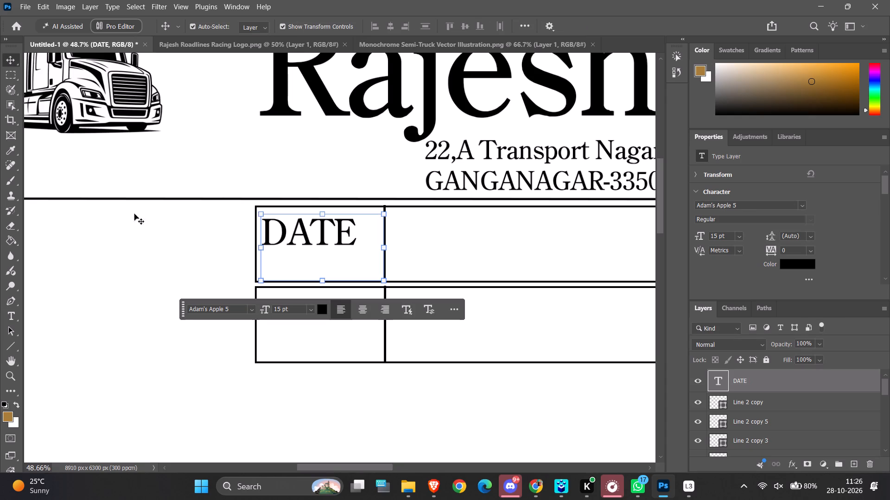
click(145, 246)
Move the DATE label slightly down to about mid-height in the upper box's first cell.
ctrl+scroll(149, 246, down, 13)
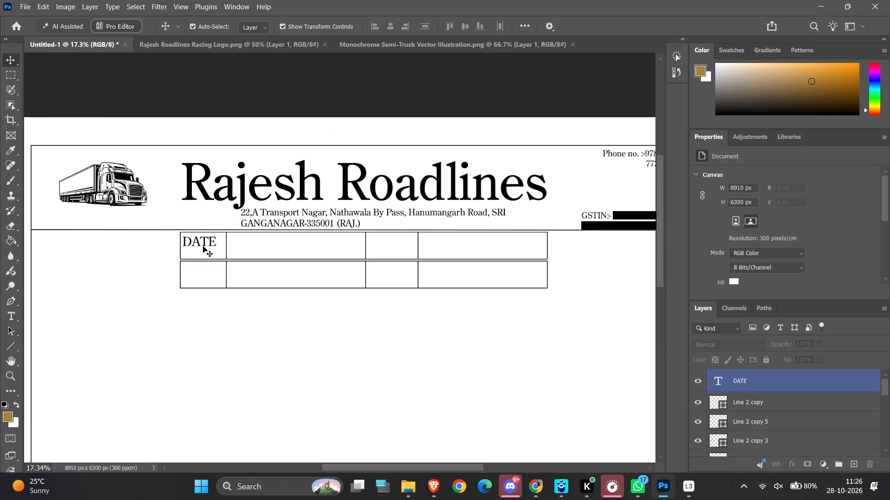
drag(204, 245, 205, 248)
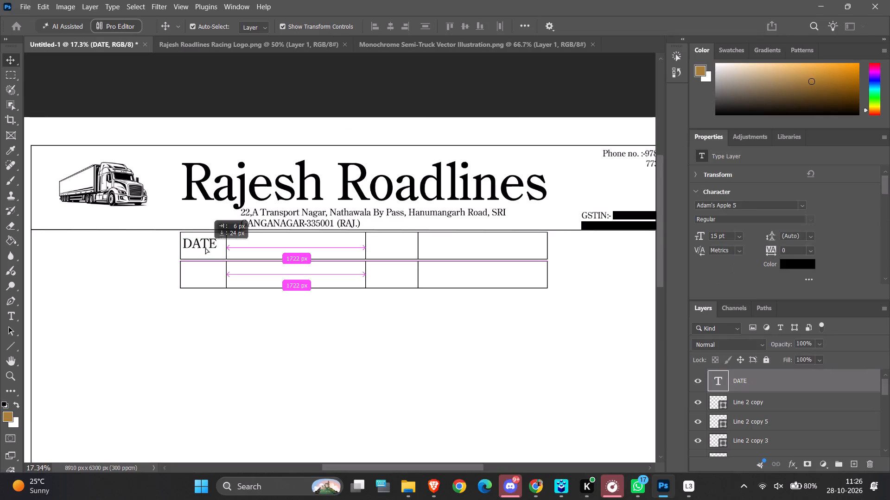
drag(205, 248, 207, 250)
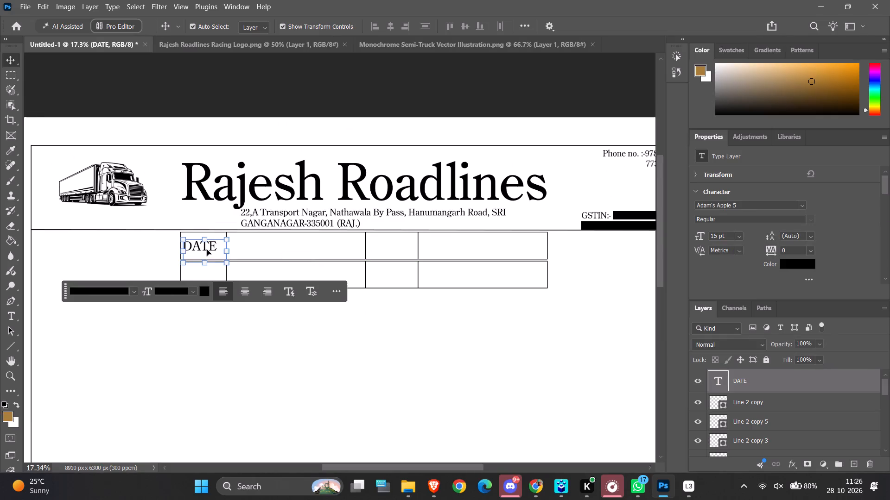
Duplicate the DATE label into the lower box's first cell and into the third cell of both boxes.
alt+drag(207, 248, 210, 262)
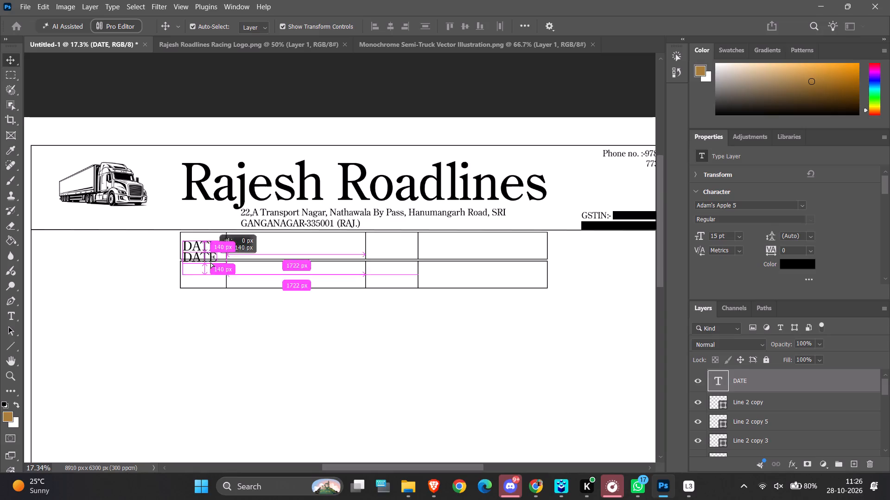
alt+drag(210, 262, 211, 277)
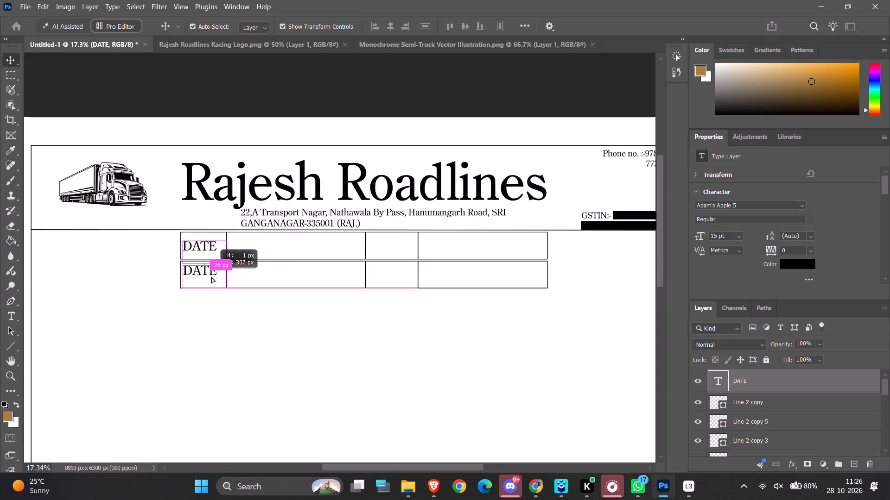
alt+drag(211, 277, 211, 279)
alt+drag(211, 279, 213, 279)
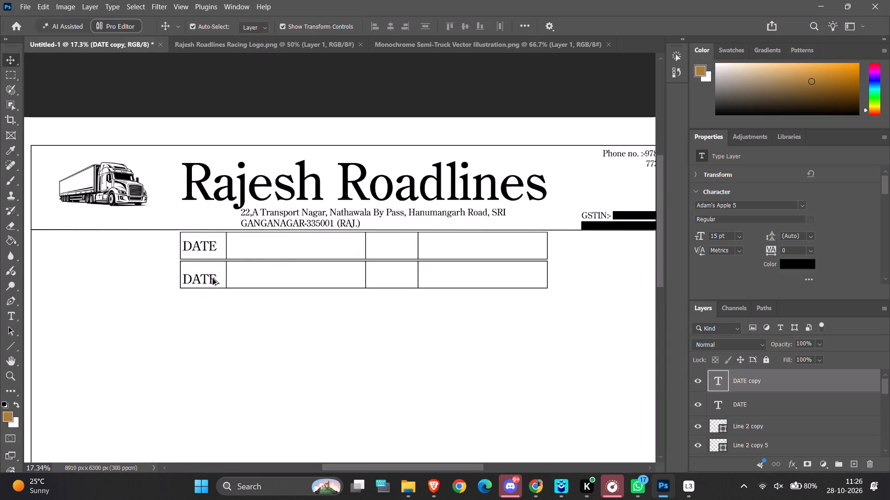
alt+drag(213, 279, 403, 271)
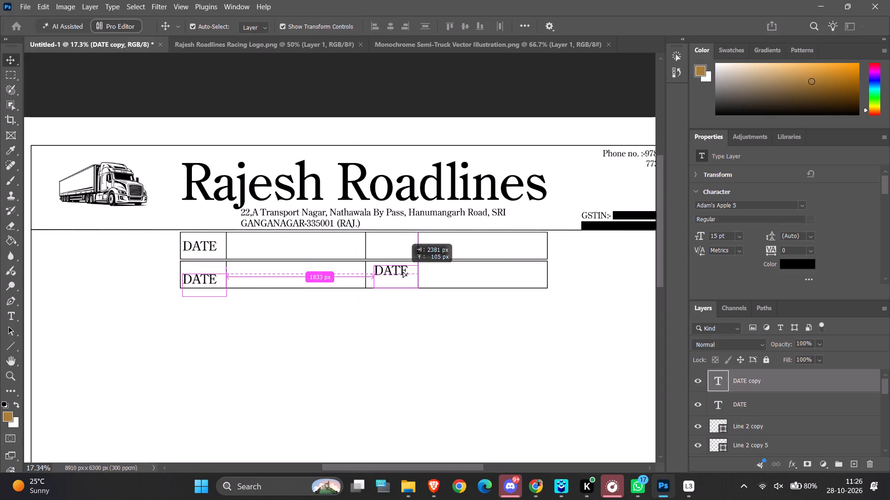
alt+drag(403, 271, 402, 273)
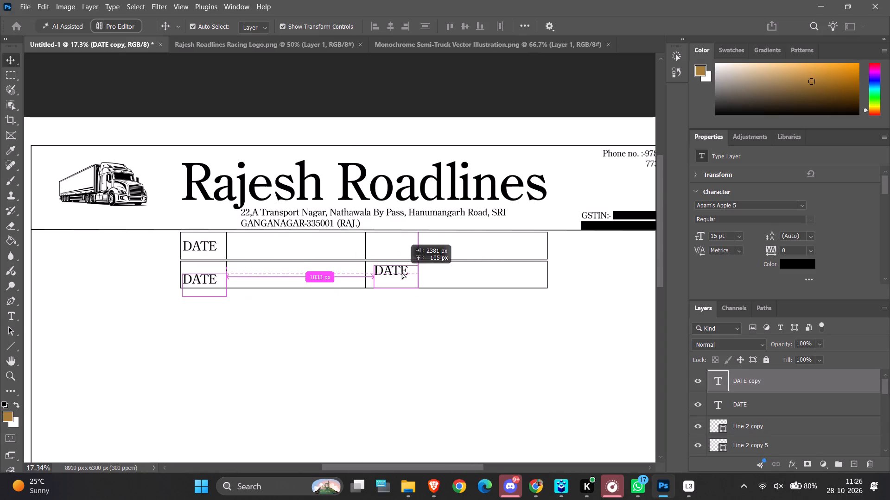
alt+drag(402, 273, 402, 274)
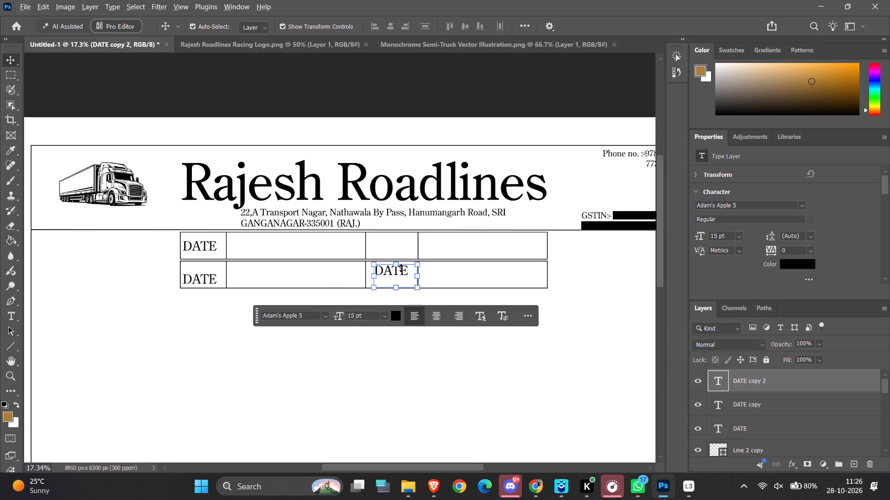
alt+drag(402, 274, 404, 247)
Replace the label in the lower box's first cell with "TRUCK NO.", widening its text frame to fit on one line, and deselect it.
ctrl+alt+scroll(199, 275, up, 14)
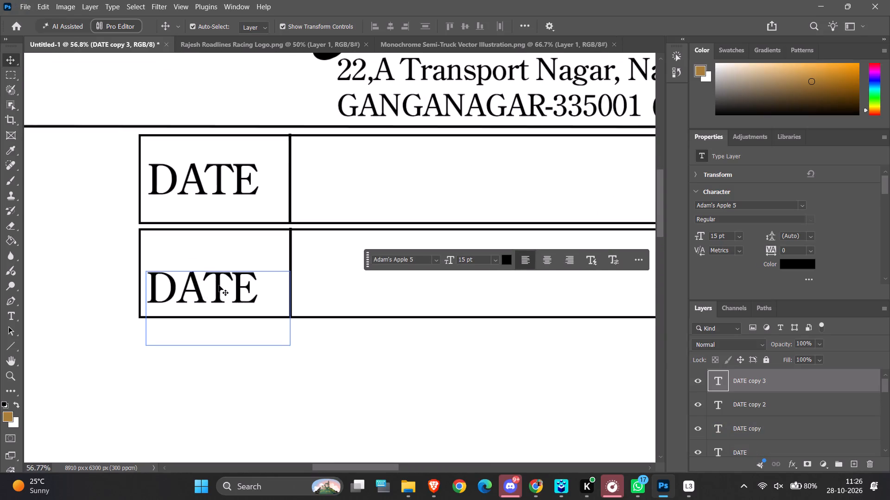
double_click(219, 285)
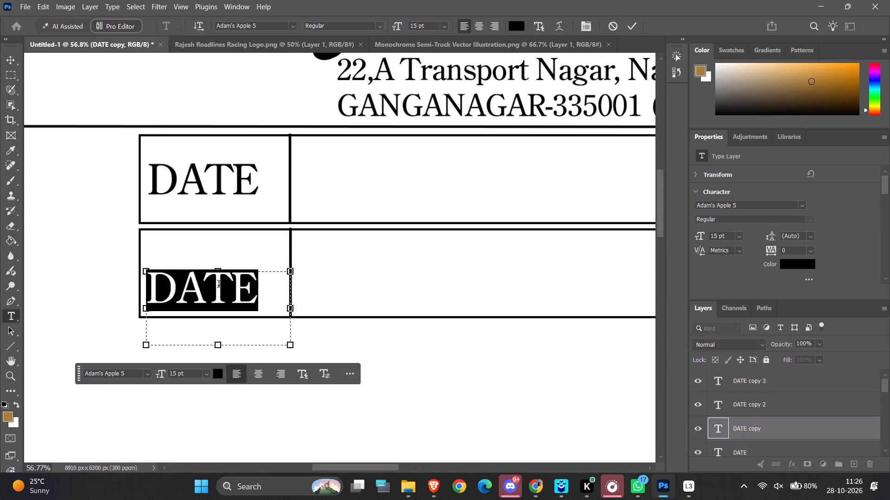
key(BackSpace)
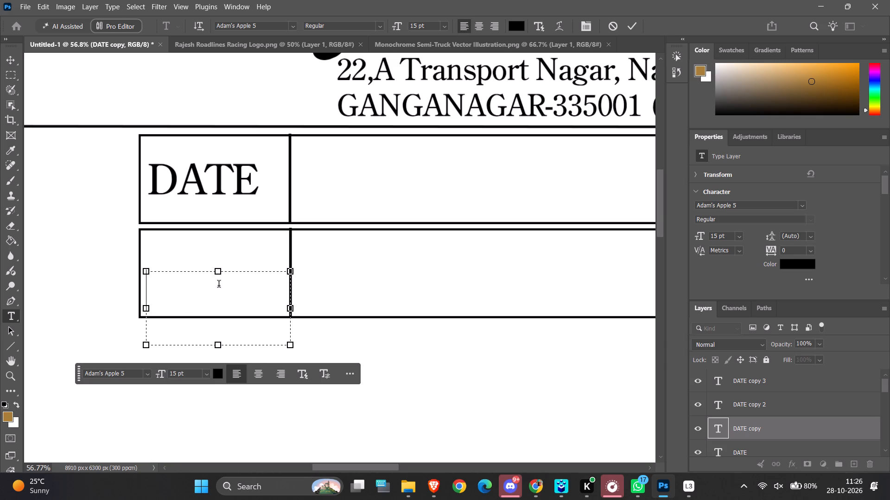
text(TRUC)
key(l)
key(BackSpace)
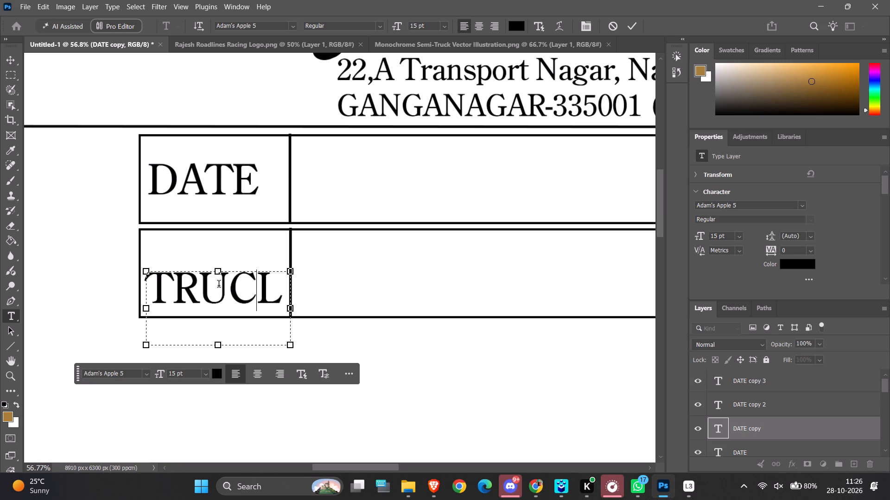
text(K NO)
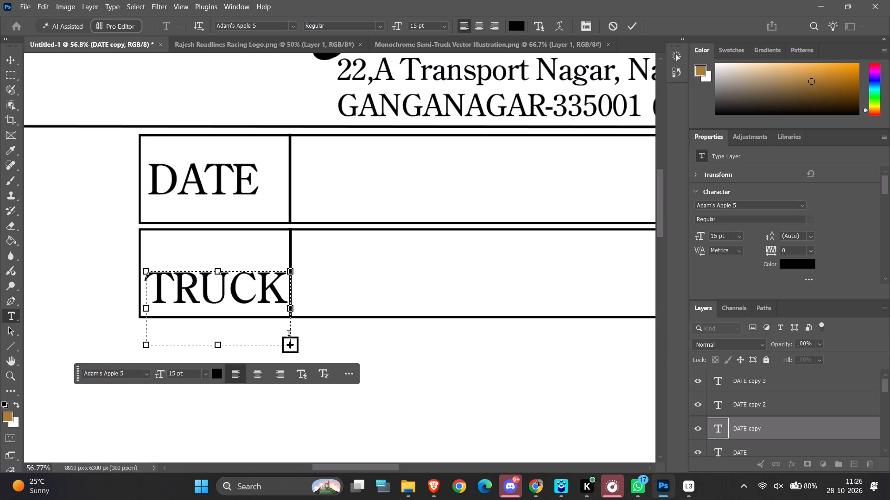
drag(290, 307, 366, 311)
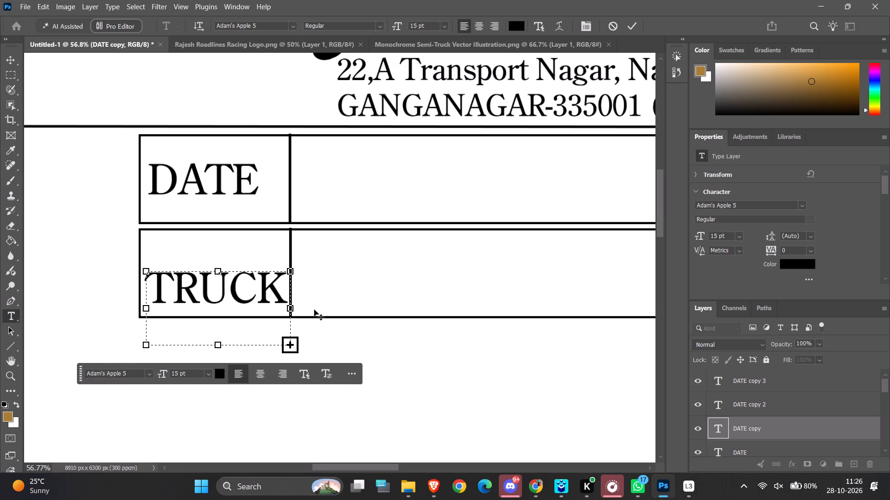
drag(292, 311, 405, 309)
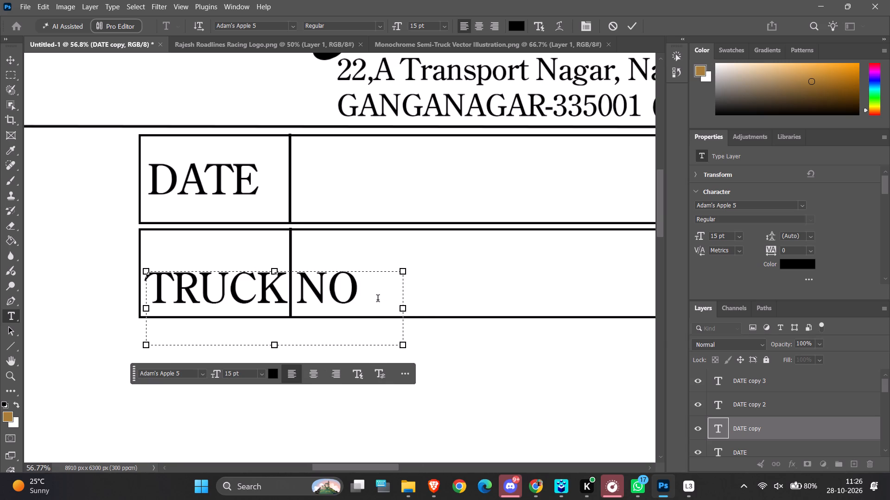
key(period)
click(11, 59)
click(49, 218)
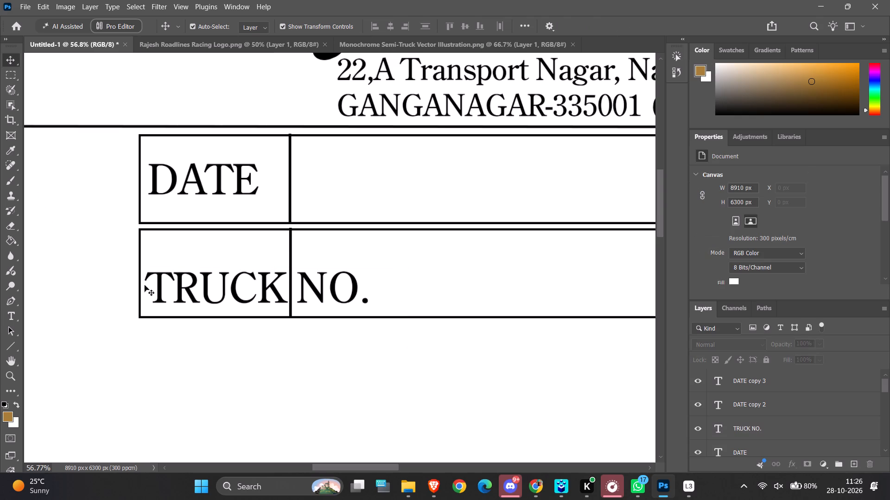
Scale the TRUCK NO. label down proportionally to about 62% so it fits inside the lower box's first cell, and deselect it.
click(224, 296)
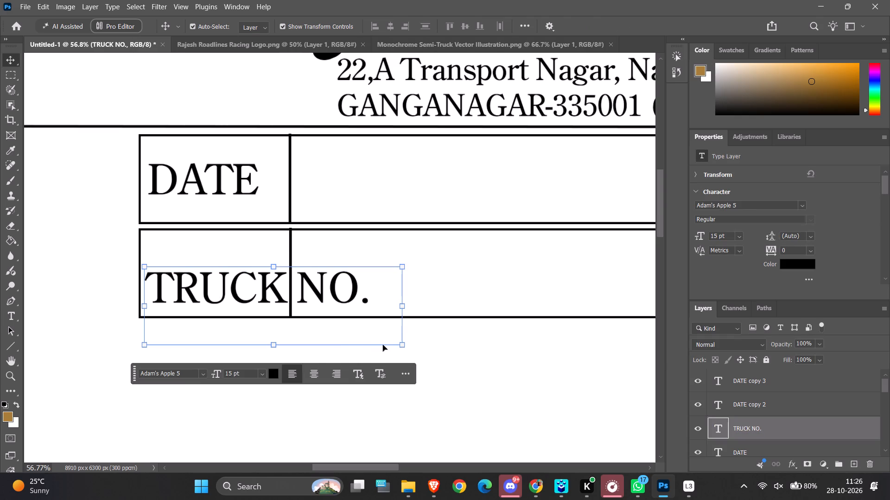
drag(404, 345, 285, 311)
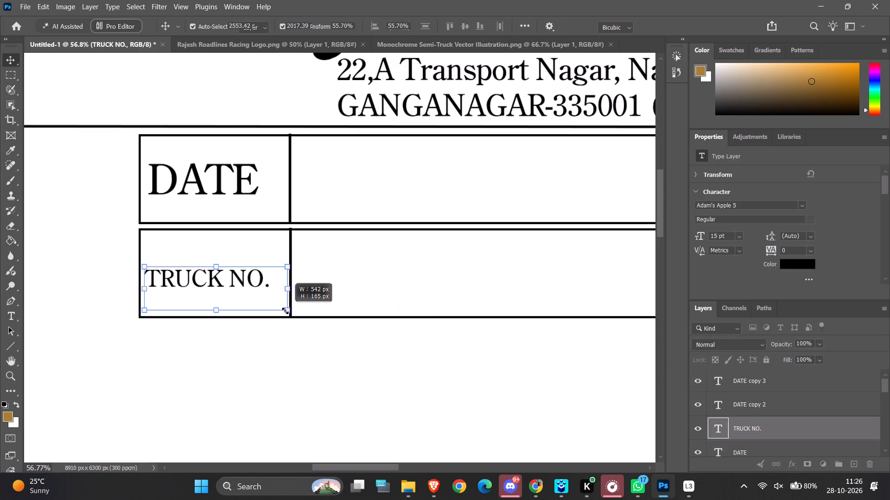
drag(285, 311, 301, 314)
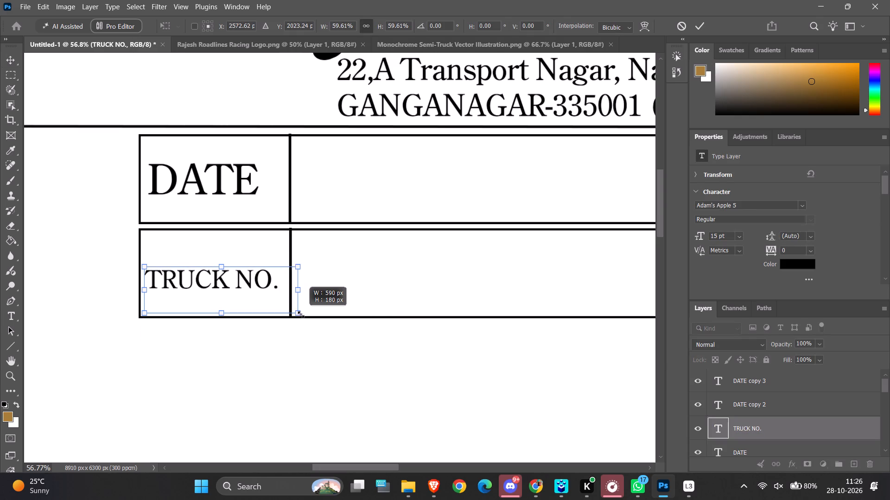
drag(301, 314, 307, 313)
ctrl+alt+scroll(229, 188, down, 11)
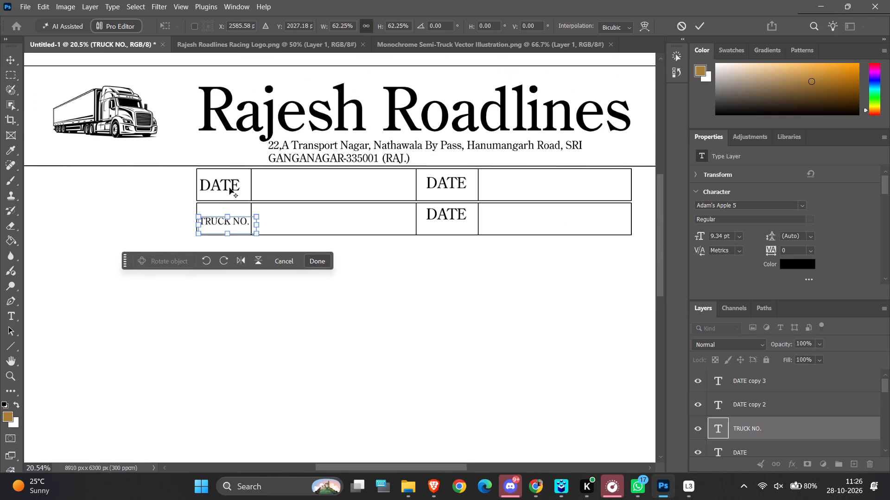
click(325, 262)
click(394, 282)
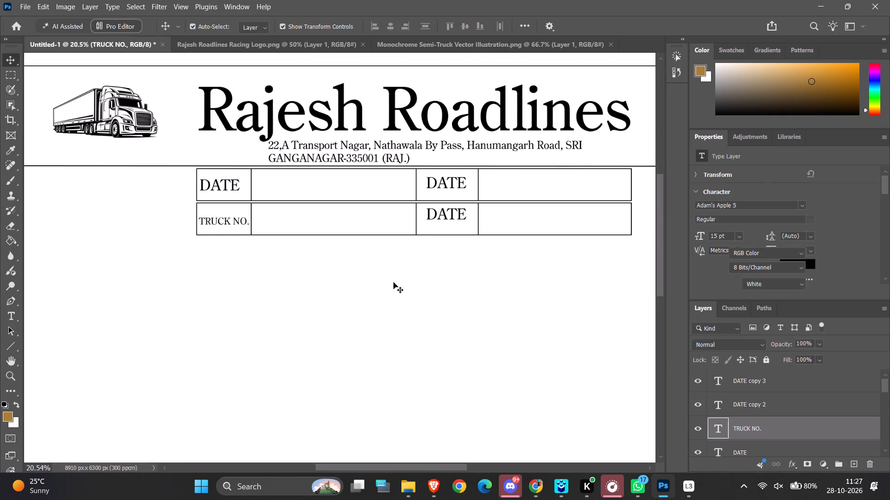
Replace the label in the upper box's third cell with "FROM" and deselect it.
ctrl+scroll(433, 263, down, 6)
ctrl+scroll(427, 256, up, 4)
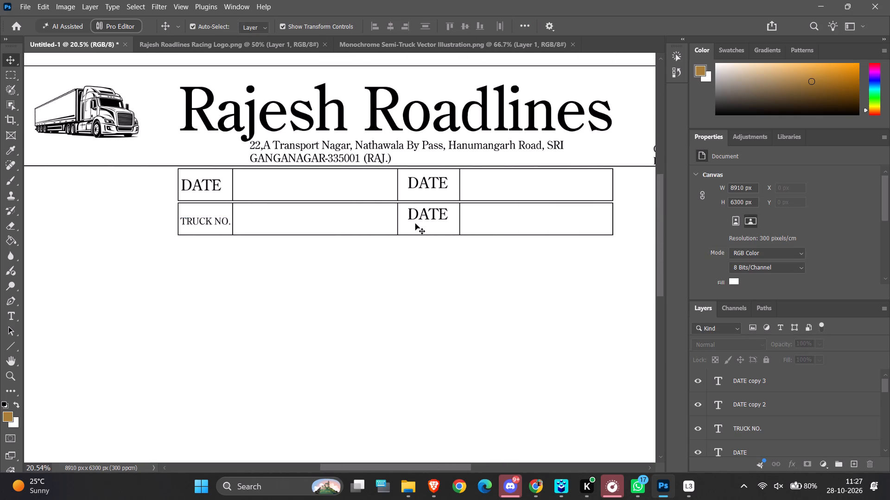
scroll(448, 184, up, 2)
double_click(440, 202)
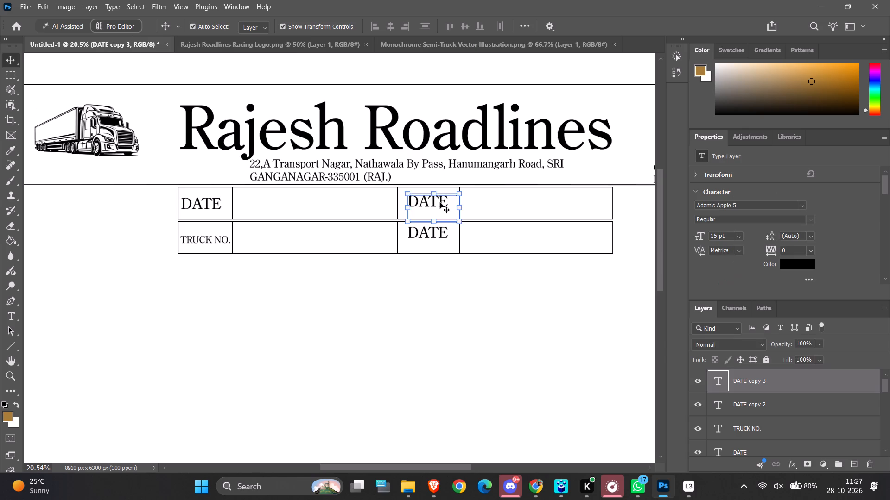
key(f)
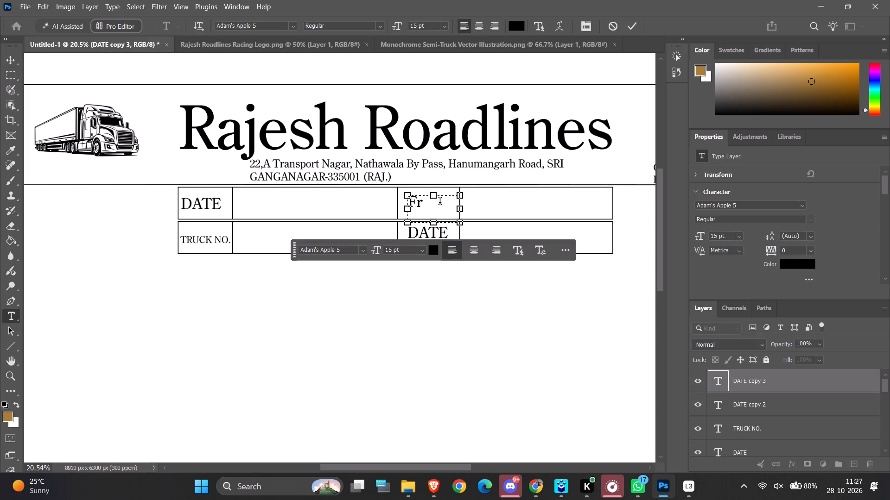
key(BackSpace)
key(r)
text(OM)
click(408, 317)
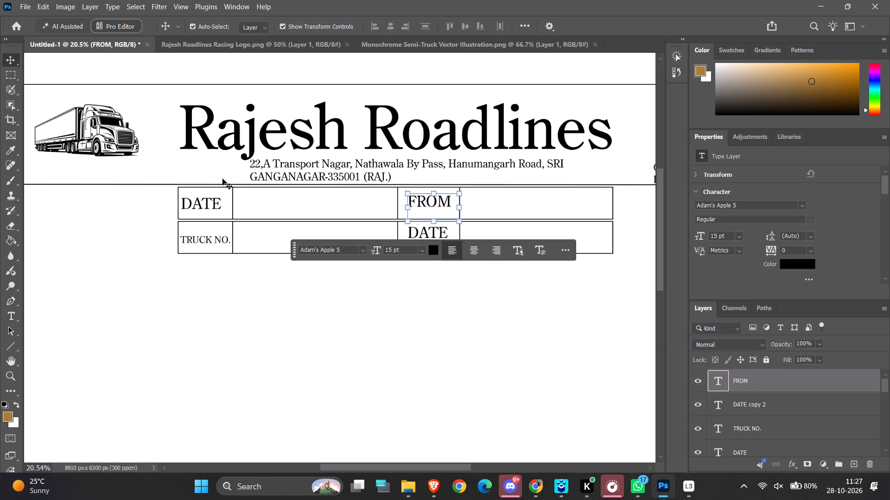
click(9, 54)
click(57, 186)
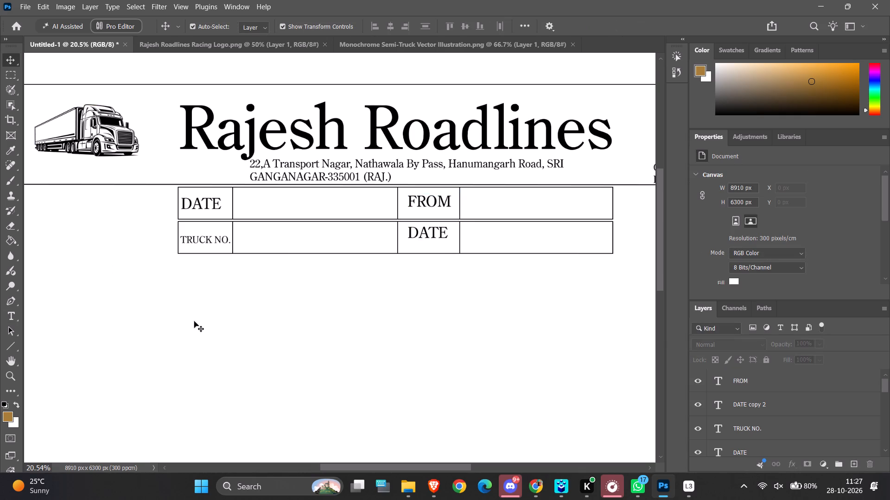
Replace the label in the lower box's third cell with "TO" and deselect it.
double_click(440, 236)
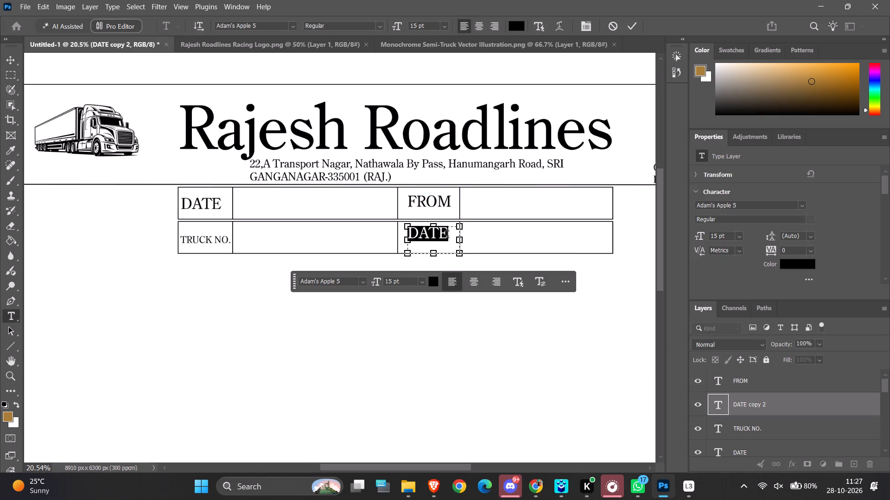
text(TO)
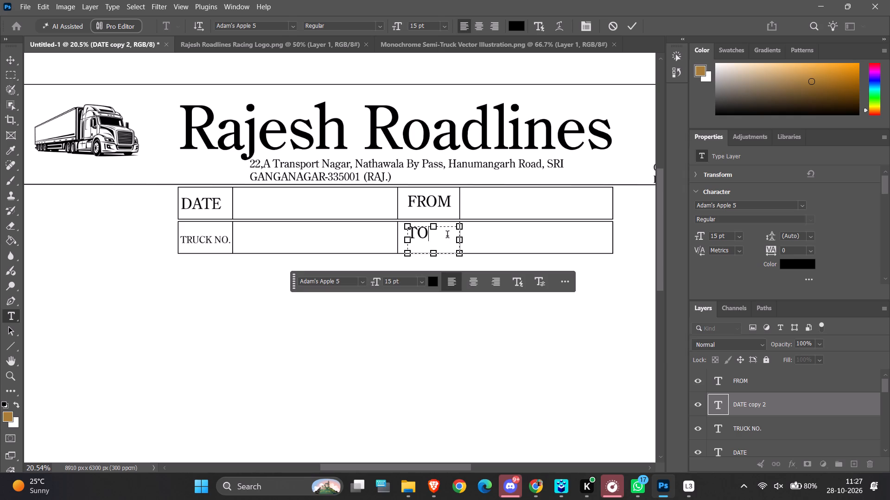
click(458, 316)
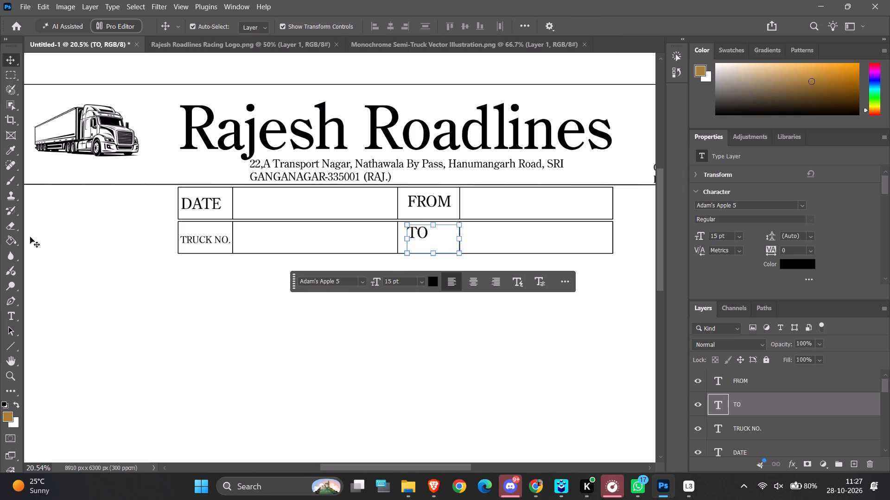
click(61, 312)
Move the FROM label slightly down to about mid-height in its cell and deselect it.
ctrl+alt+scroll(452, 255, up, 8)
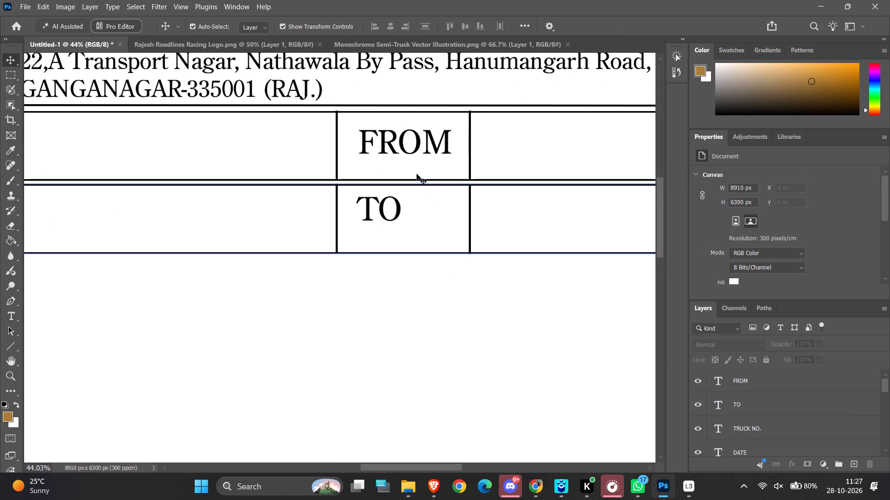
click(402, 140)
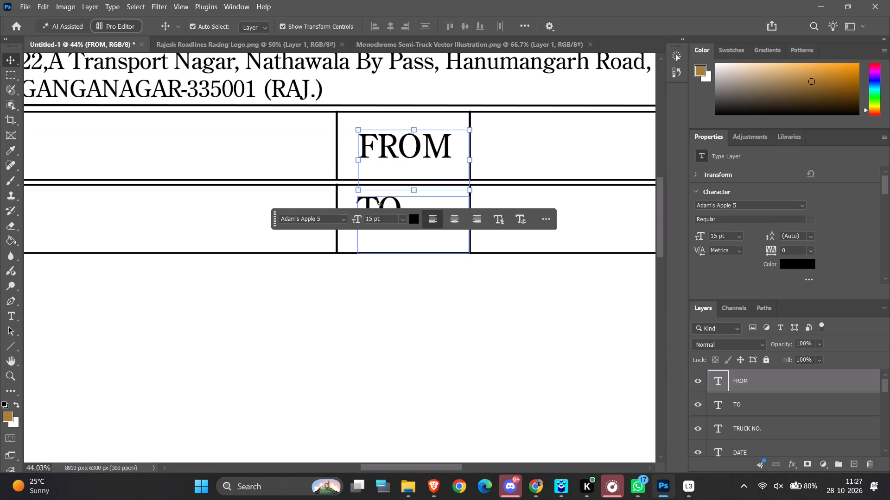
click(375, 331)
Move the TO label to about the middle of its cell, centred beneath FROM, and deselect it.
drag(382, 213, 384, 216)
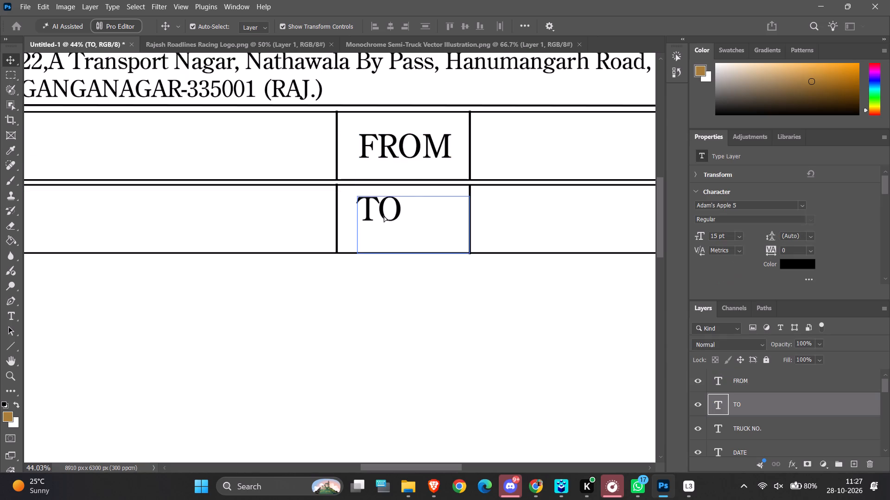
drag(384, 216, 406, 221)
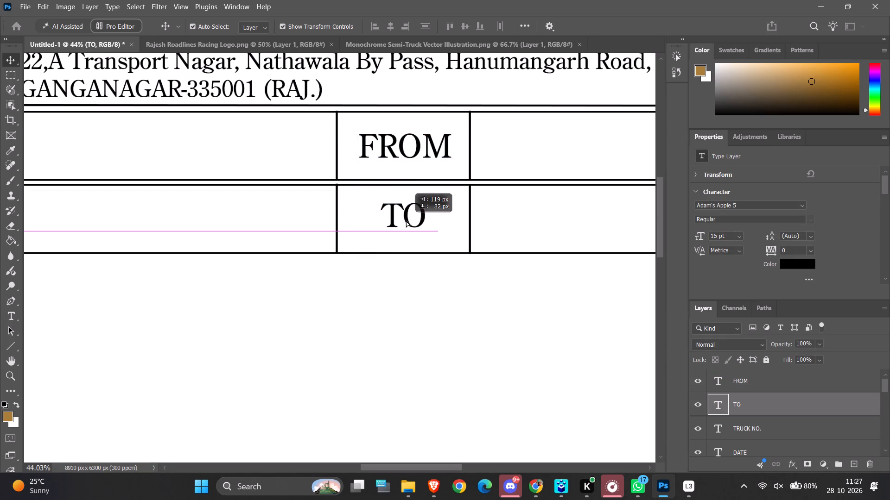
drag(406, 221, 422, 218)
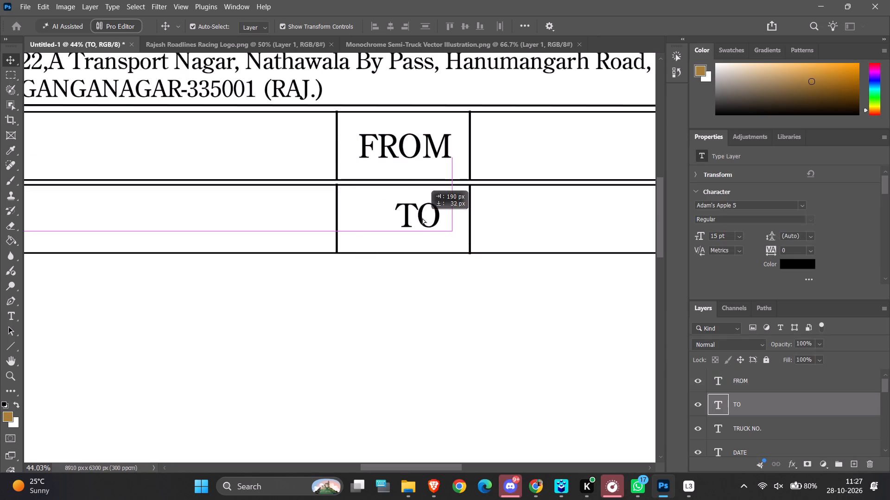
drag(422, 218, 412, 217)
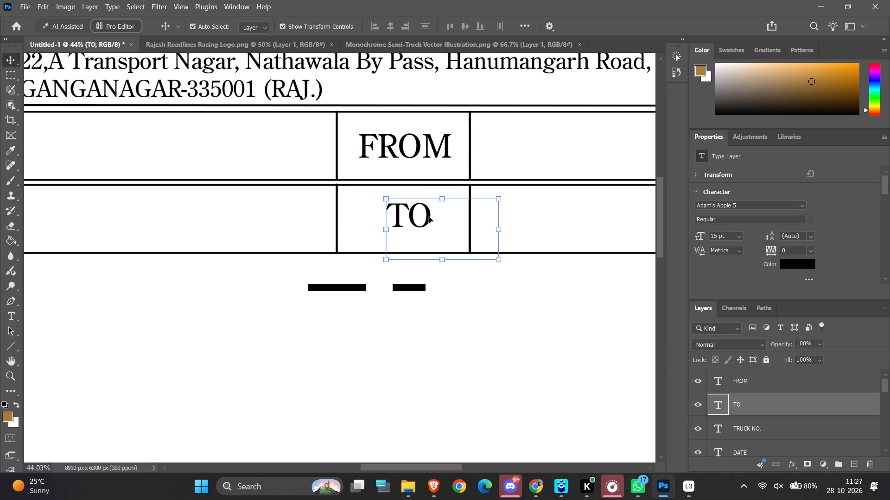
click(412, 216)
click(413, 218)
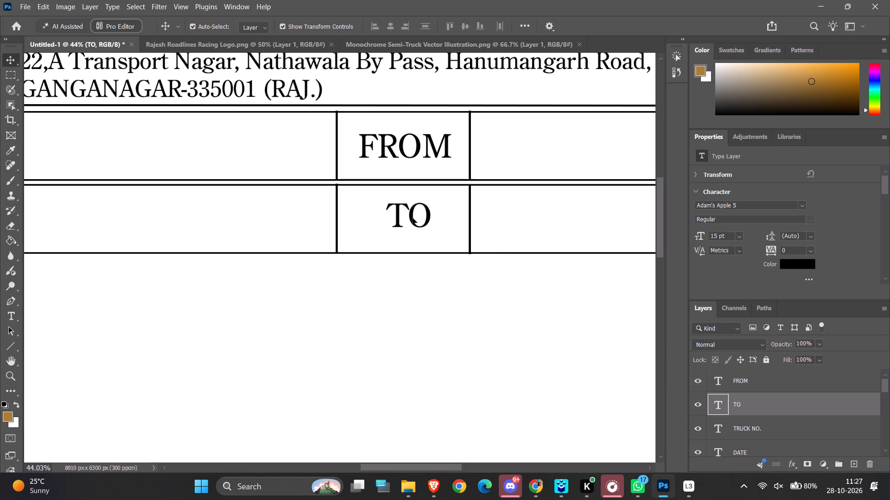
click(413, 218)
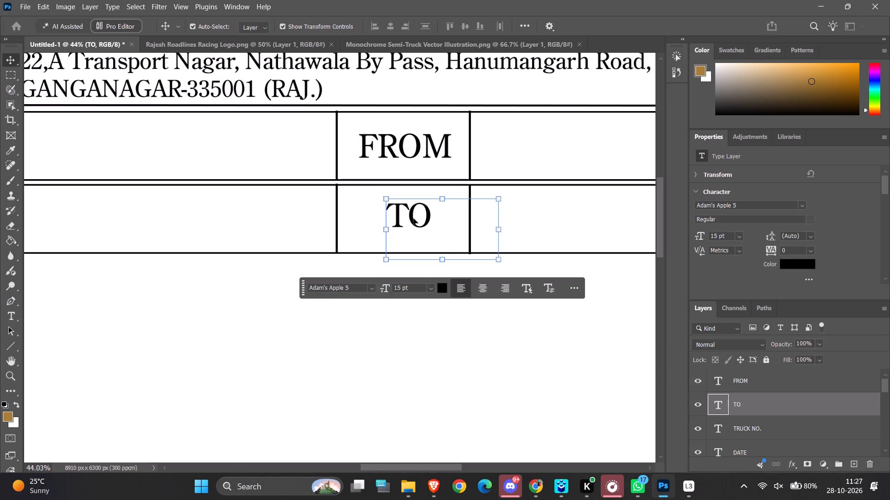
drag(411, 216, 406, 216)
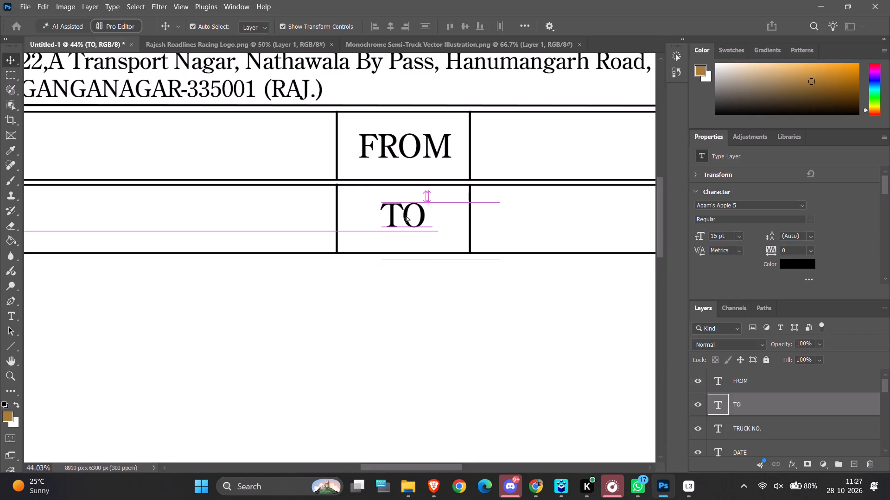
click(394, 367)
Duplicate the TO label into the empty space just right of the upper box, level with the FROM label.
ctrl+alt+scroll(394, 367, down, 12)
ctrl+scroll(323, 326, down, 7)
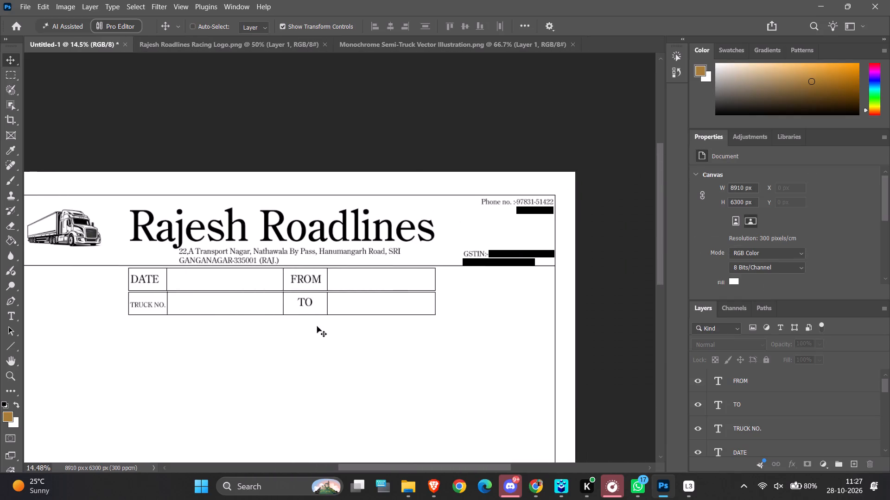
ctrl+scroll(338, 260, down, 6)
ctrl+alt+scroll(228, 331, up, 7)
ctrl+alt+scroll(228, 331, down, 5)
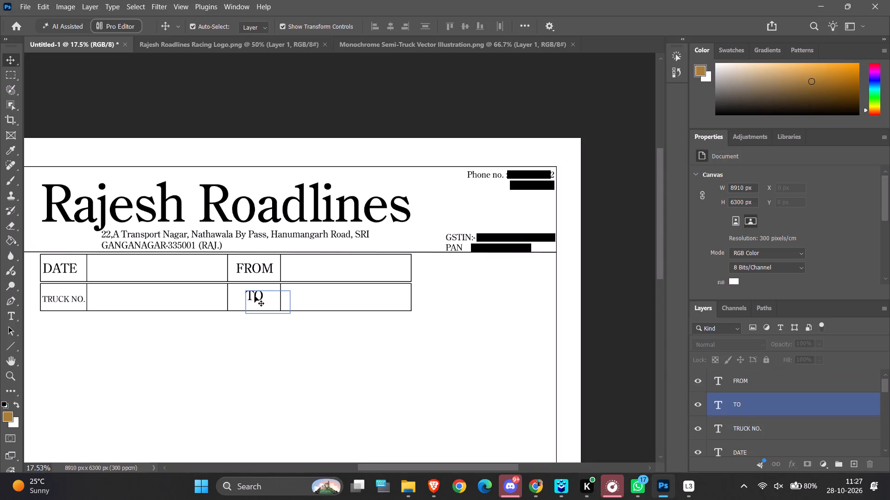
alt+drag(258, 298, 317, 299)
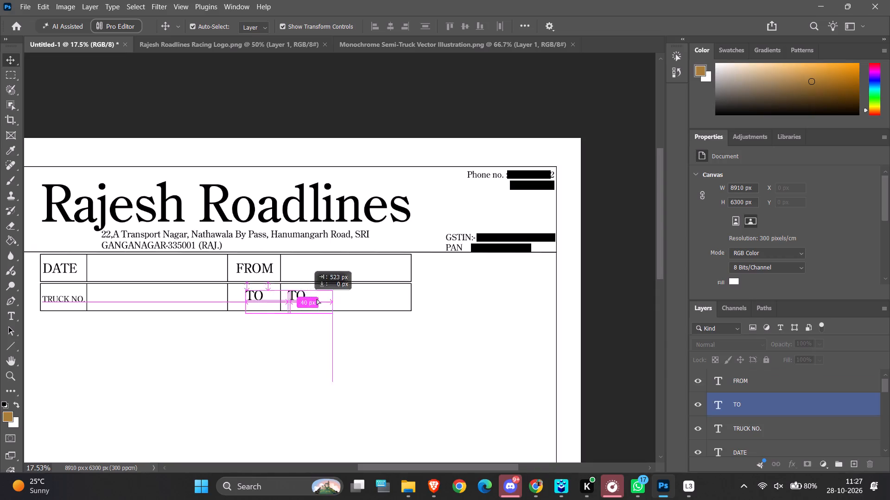
alt+drag(317, 299, 426, 270)
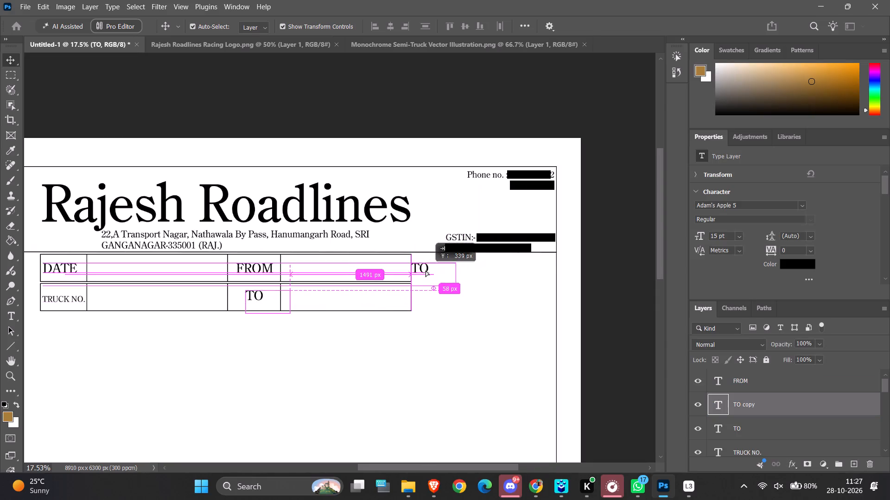
alt+drag(426, 270, 431, 270)
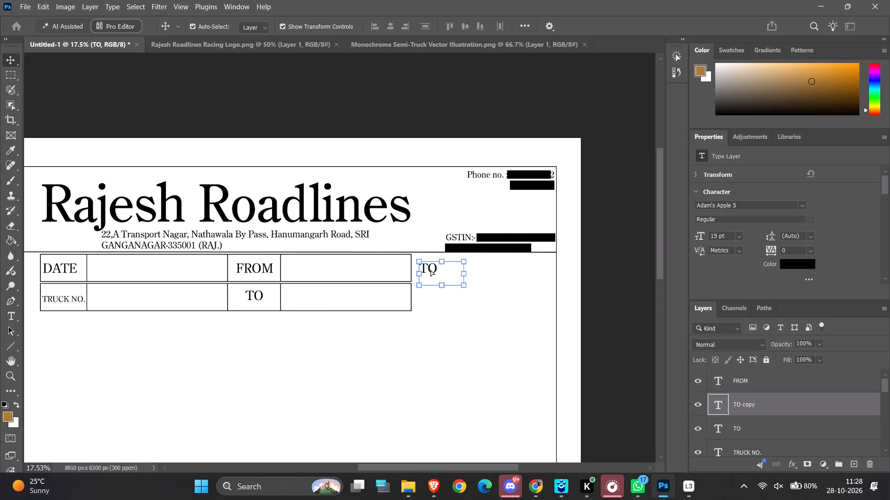
Replace the text of the duplicated label beside the upper box with "GR NO." and deselect it.
double_click(431, 270)
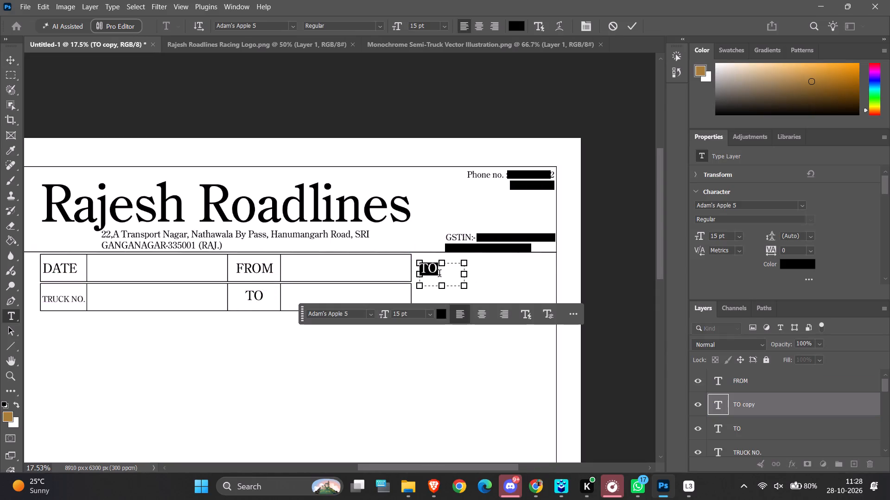
text(GR)
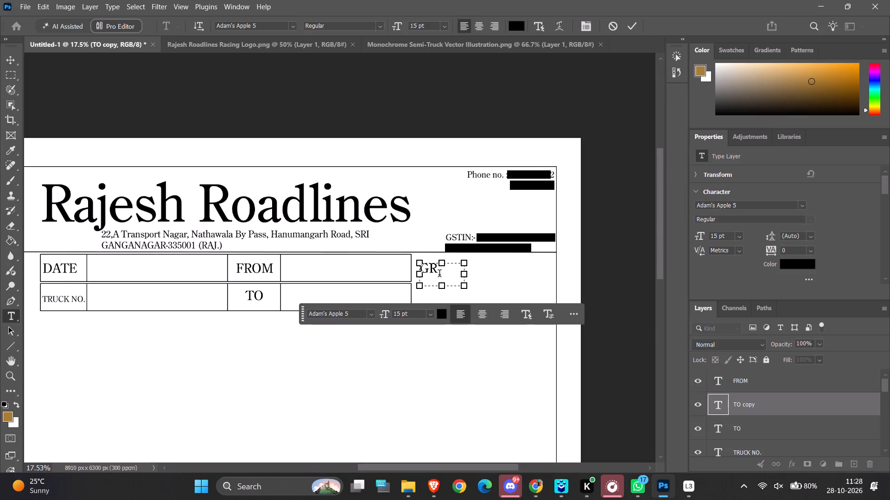
key(space)
text(NO)
key(period)
click(442, 355)
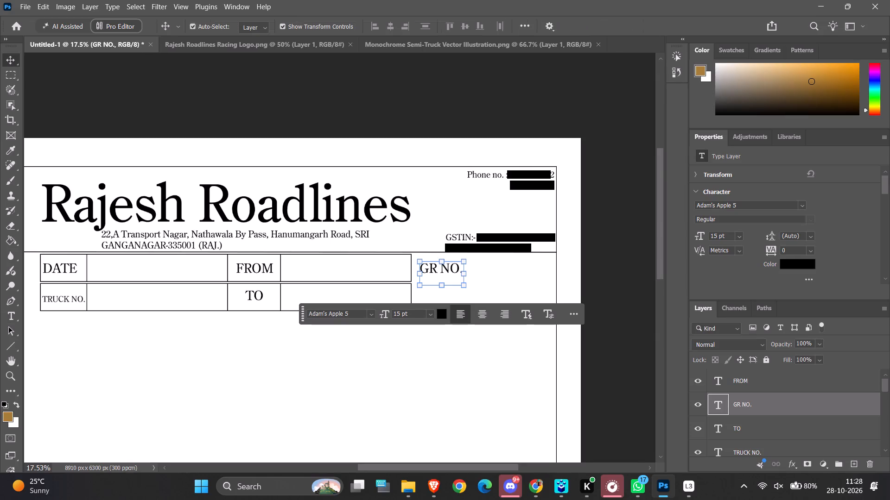
ctrl+scroll(442, 355, down, 5)
ctrl+alt+scroll(0, 344, down, 2)
click(198, 357)
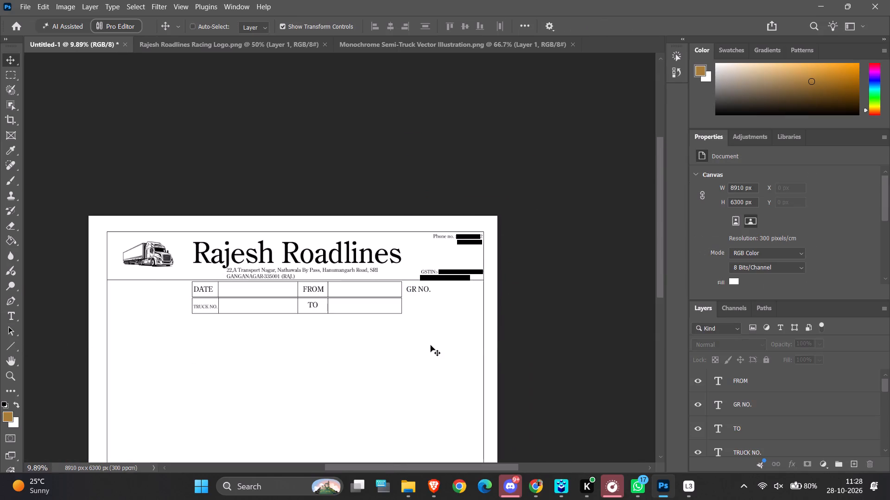
Review the form's overall layout, from the header and labelled boxes down to the empty area above the bottom border.
ctrl+alt+scroll(401, 359, up, 2)
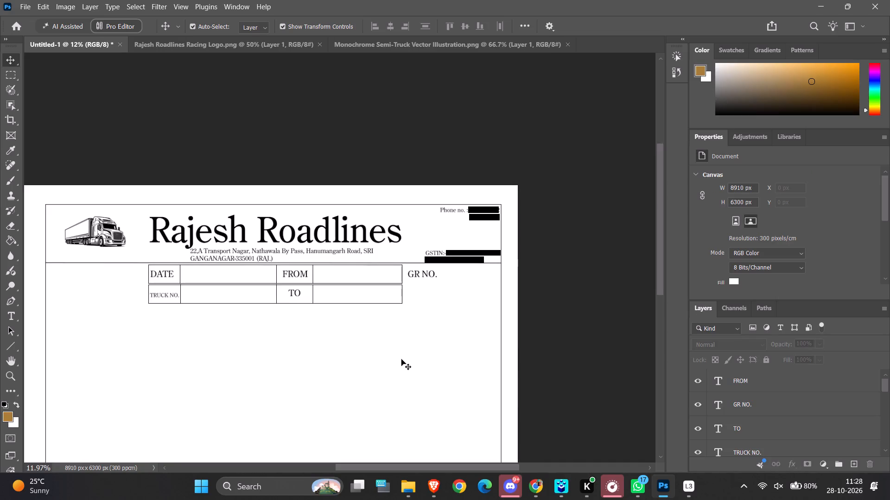
ctrl+alt+scroll(401, 359, down, 2)
scroll(383, 342, down, 3)
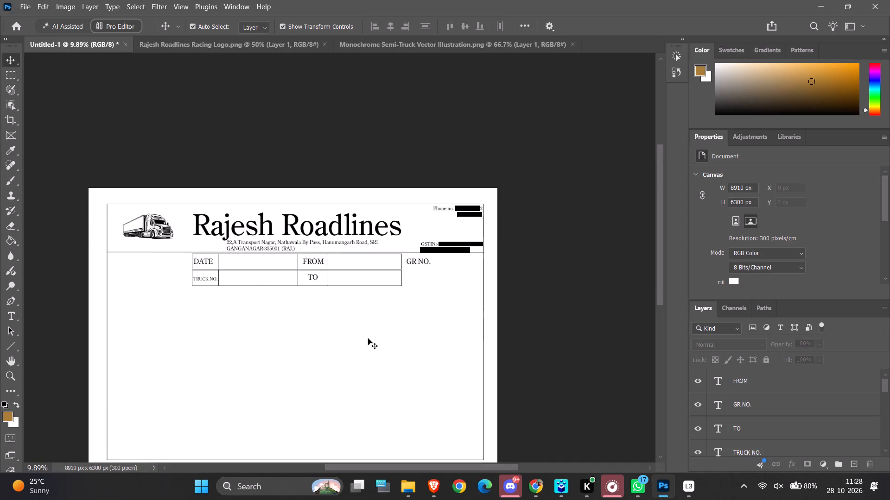
ctrl+alt+scroll(257, 314, up, 4)
ctrl+scroll(257, 314, up, 6)
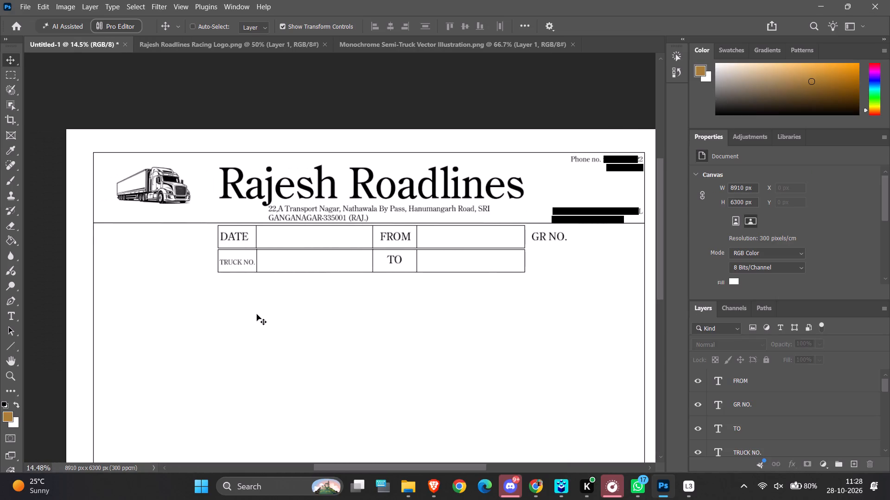
ctrl+scroll(257, 314, up, 3)
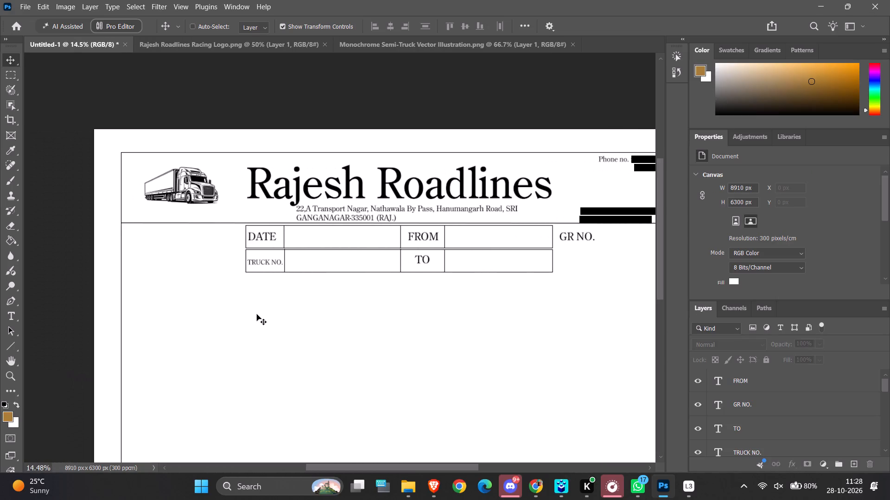
scroll(257, 314, down, 3)
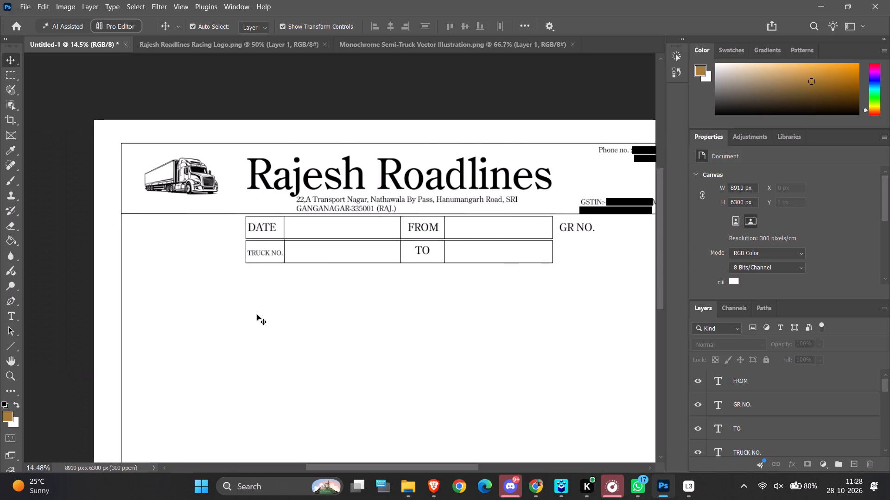
scroll(257, 314, down, 6)
ctrl+scroll(253, 307, down, 5)
ctrl+scroll(180, 277, up, 3)
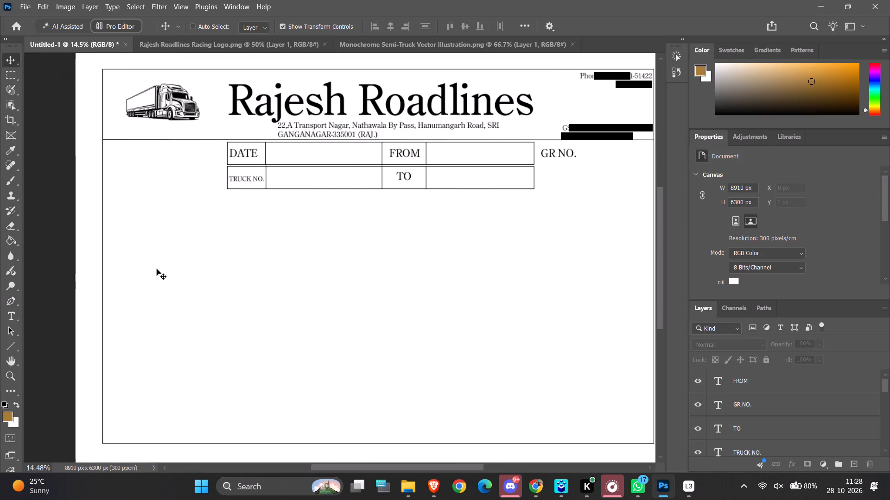
scroll(293, 258, up, 4)
scroll(224, 245, down, 6)
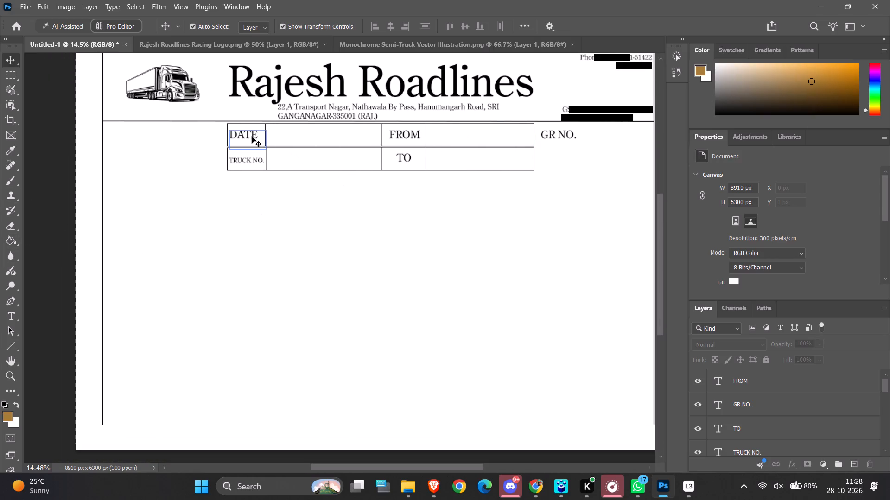
Duplicate the DATE label into the empty area below the boxed rows, beneath the truck logo near the form's side border.
alt+drag(252, 137, 235, 173)
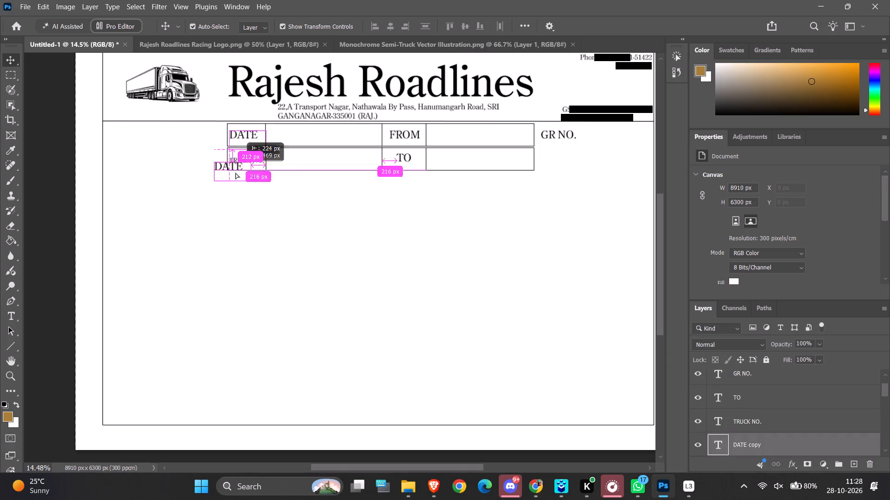
alt+drag(235, 173, 153, 189)
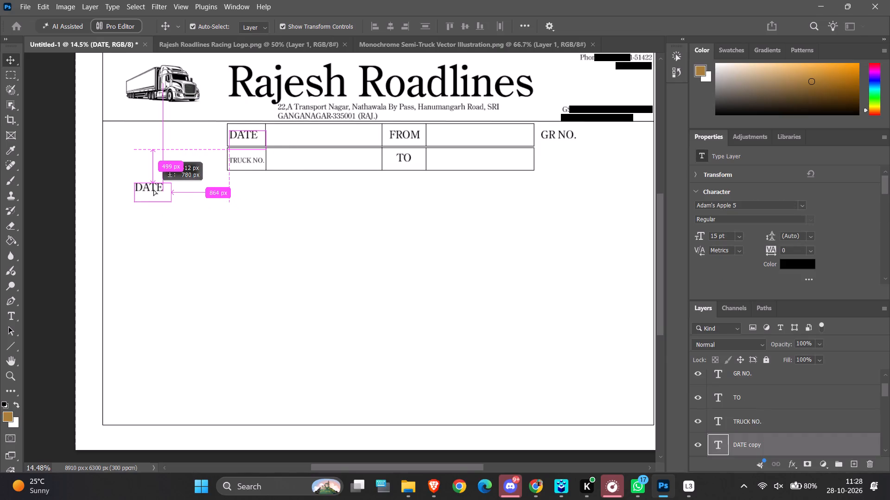
alt+drag(153, 189, 154, 189)
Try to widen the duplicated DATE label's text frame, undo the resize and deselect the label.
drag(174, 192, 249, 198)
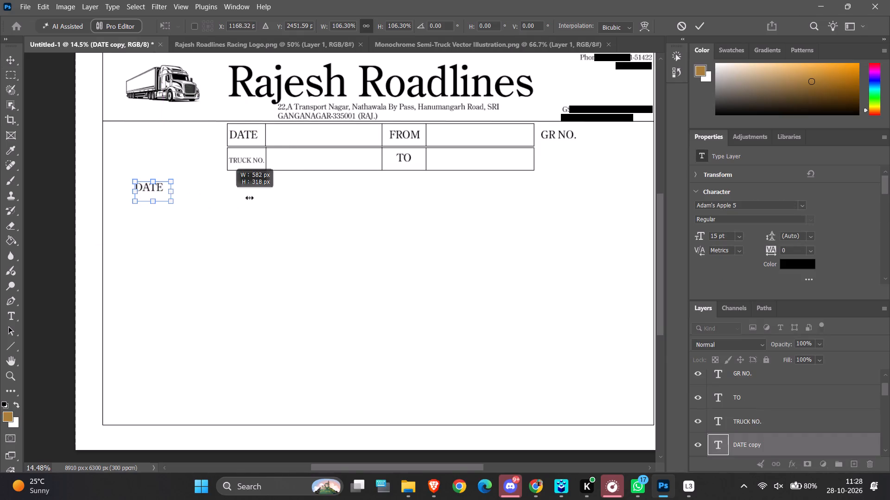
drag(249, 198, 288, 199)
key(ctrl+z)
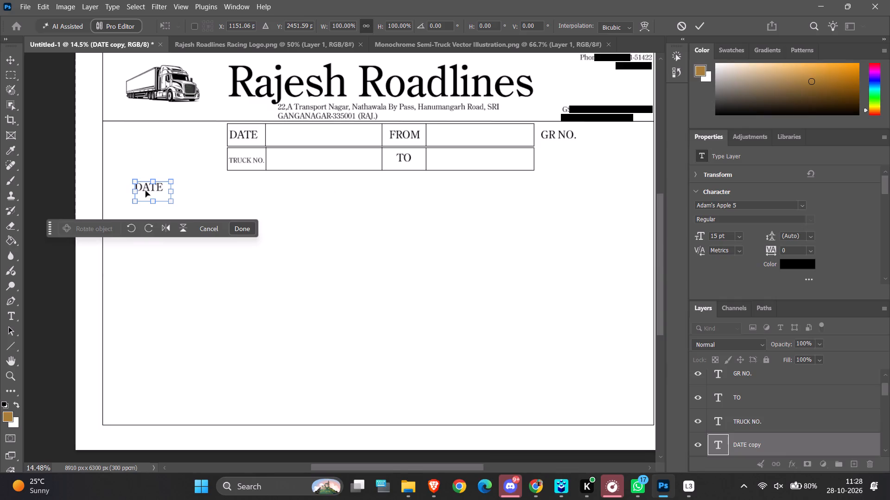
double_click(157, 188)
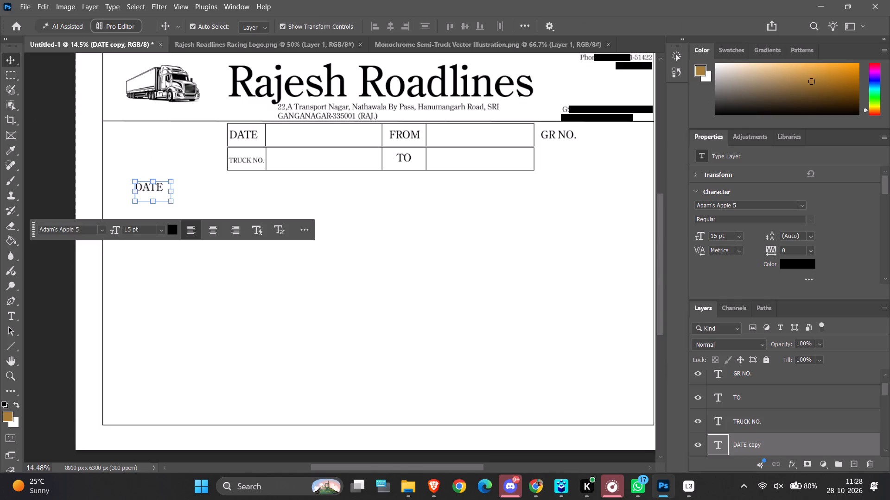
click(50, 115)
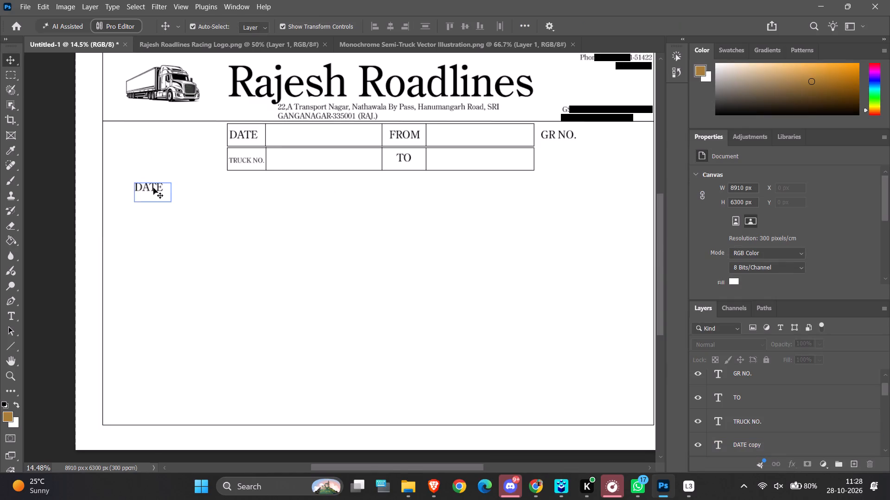
Open the text of the duplicated DATE label beneath the truck logo for editing.
double_click(153, 188)
click(161, 188)
click(161, 188)
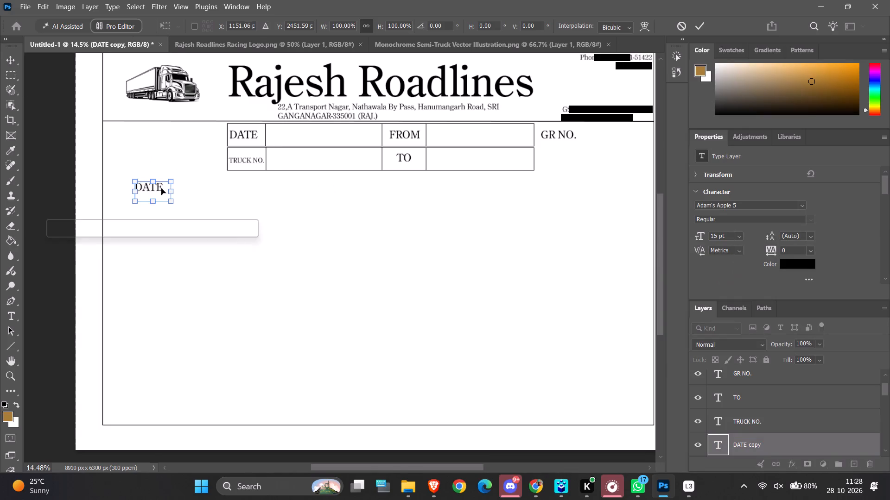
click(164, 191)
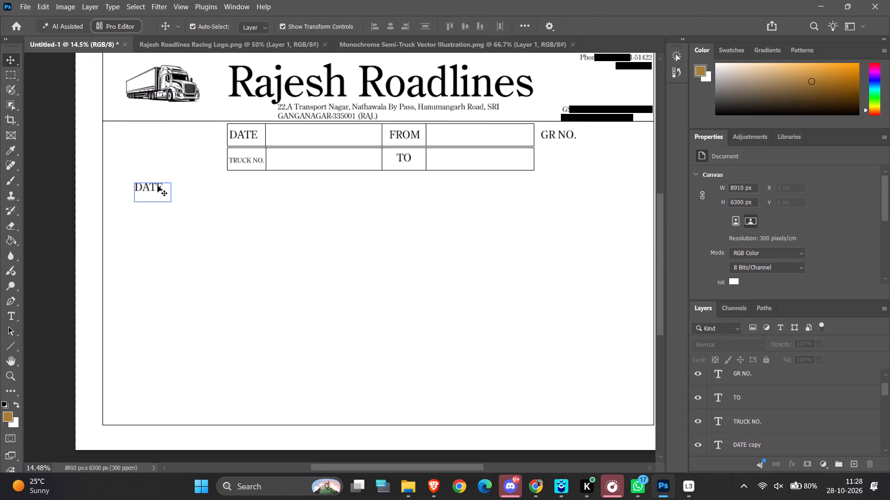
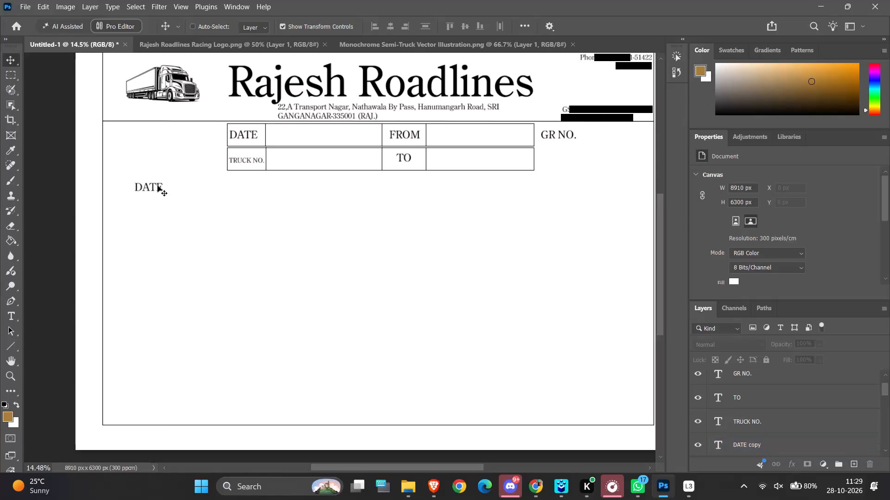
Replace the duplicated DATE text beneath the truck logo with Consid.
double_click(159, 187)
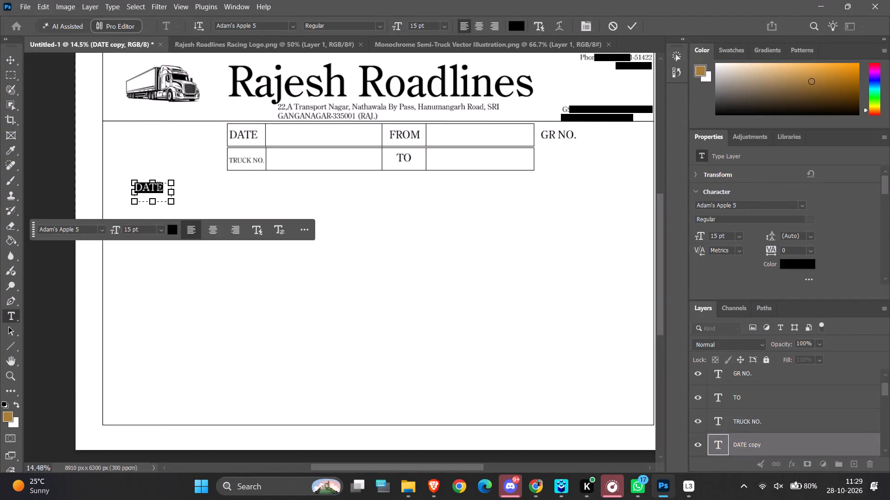
key(BackSpace)
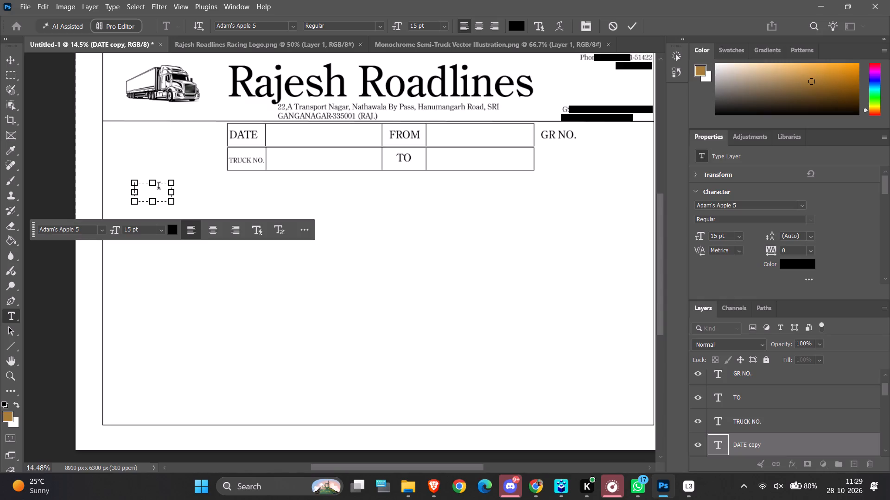
key(o)
text(ns)
text(id)
Widen the label's text frame until it reaches beneath the blank cell beside DATE and TRUCK NO.
drag(169, 195, 223, 201)
drag(169, 191, 197, 191)
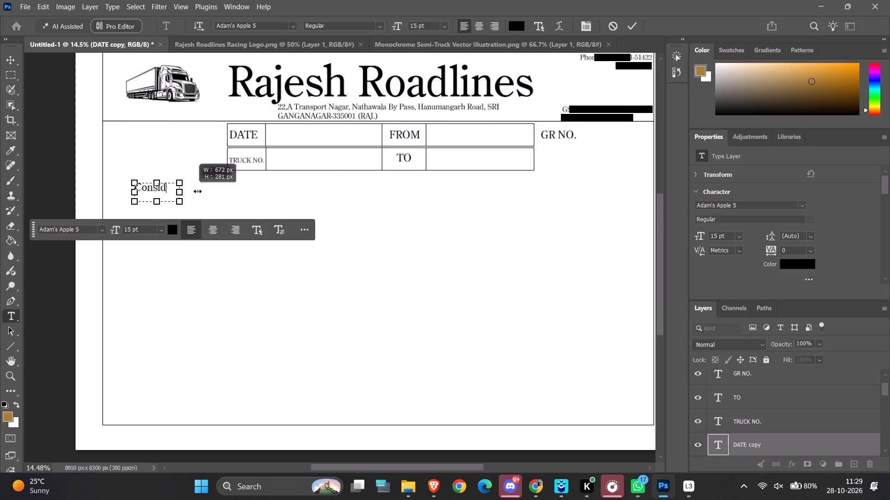
drag(197, 191, 316, 196)
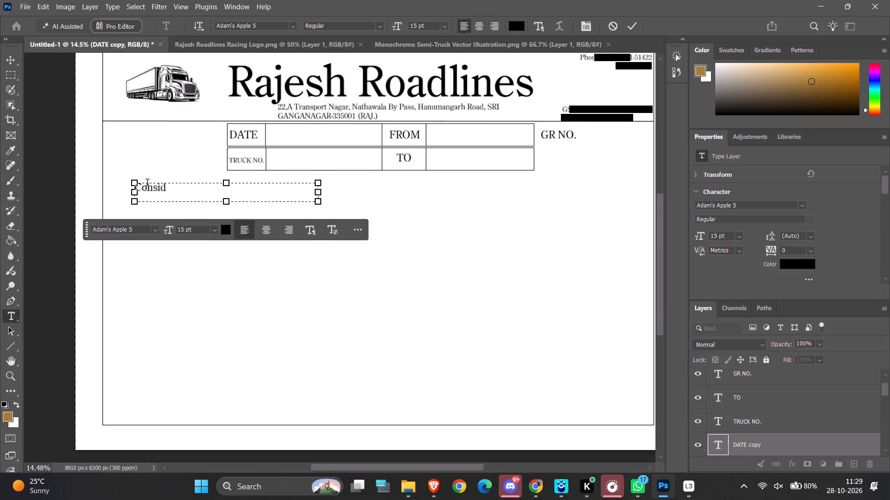
Correct the label's wording so that it reads Consignor.
key(BackSpace)
key(BackSpace)
text(gn)
text(or)
key(Left)
key(Left)
key(Left)
key(Left)
key(i)
key(Right)
key(Right)
key(Right)
key(Right)
key(Right)
Extend the Consignor label's wording to read Consignor Name & Address M/S, followed by a space.
key(space)
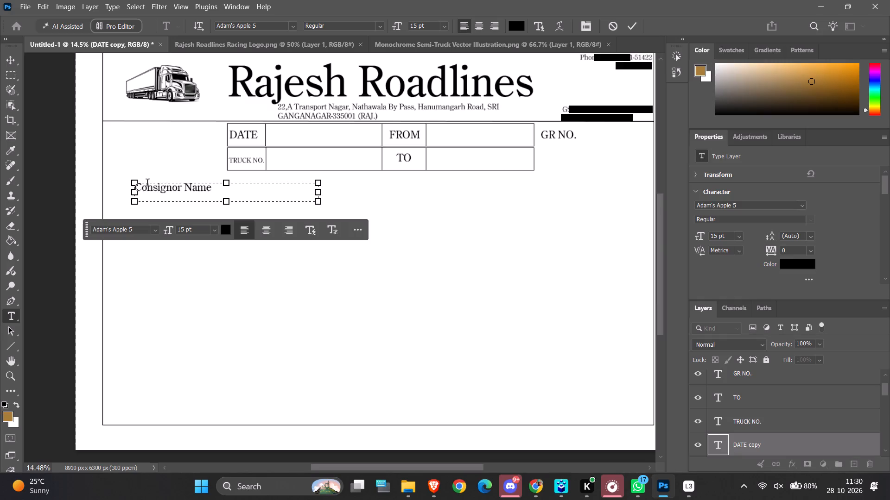
key(space)
text(&)
key(space)
text(ddress)
key(space)
key(m)
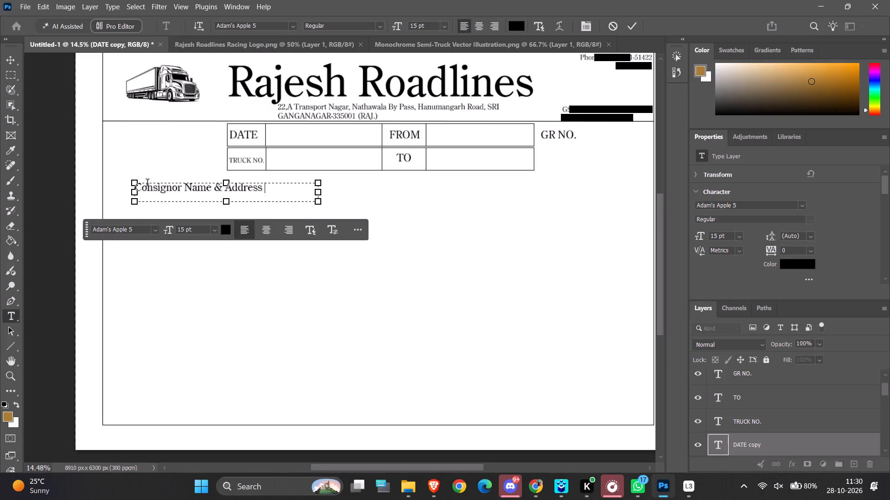
text(/S)
key(space)
Enlarge the consignor text frame across the form nearly to its right border and down for several more lines.
ctrl+alt+scroll(362, 113, down, 4)
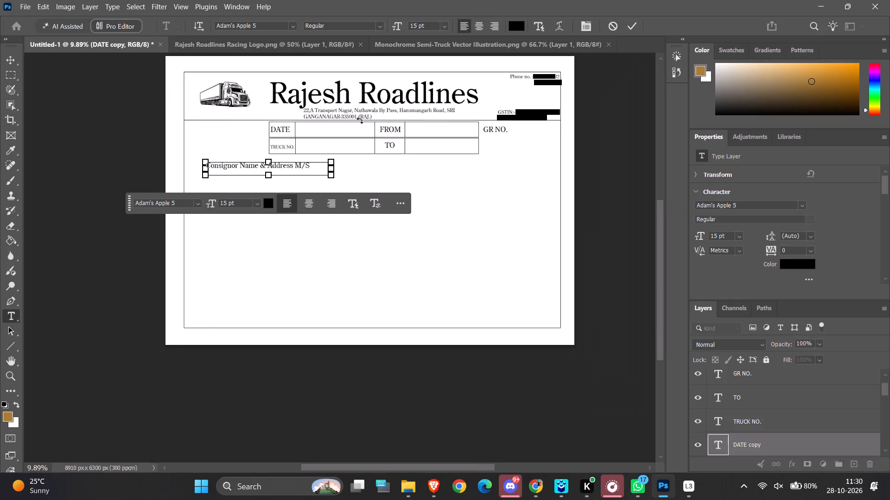
ctrl+scroll(334, 173, up, 4)
ctrl+alt+scroll(339, 176, up, 6)
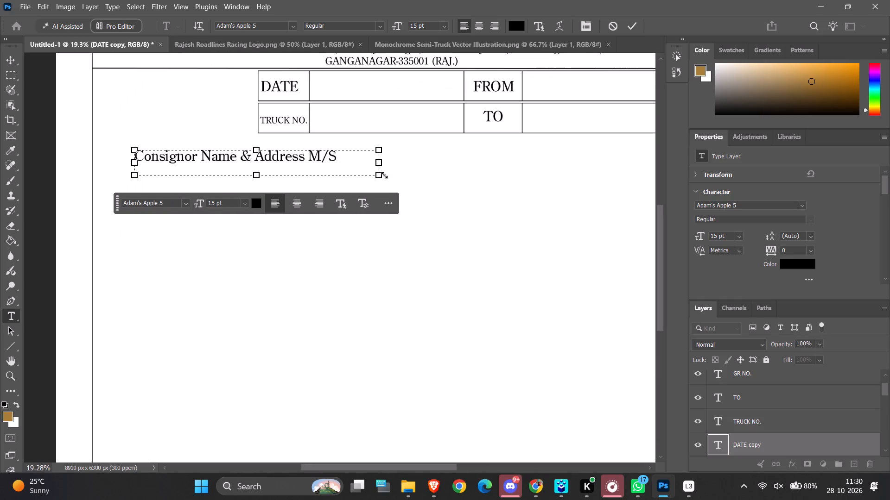
drag(382, 177, 548, 236)
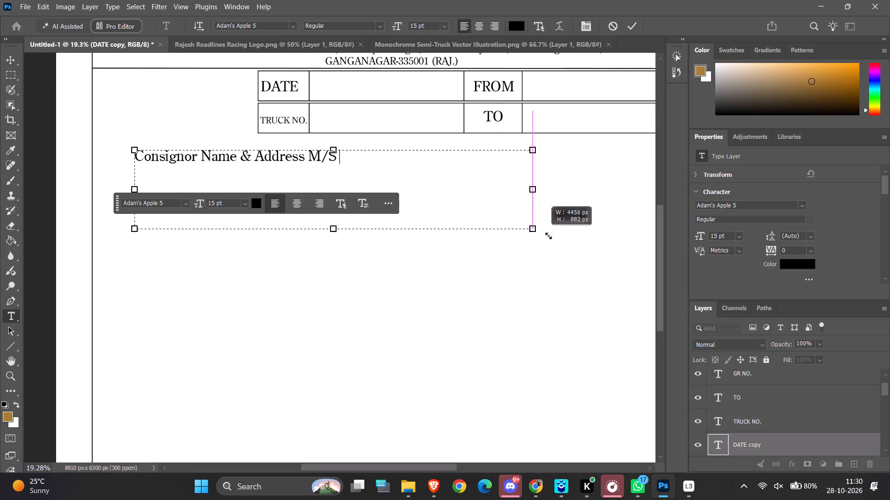
drag(548, 236, 625, 291)
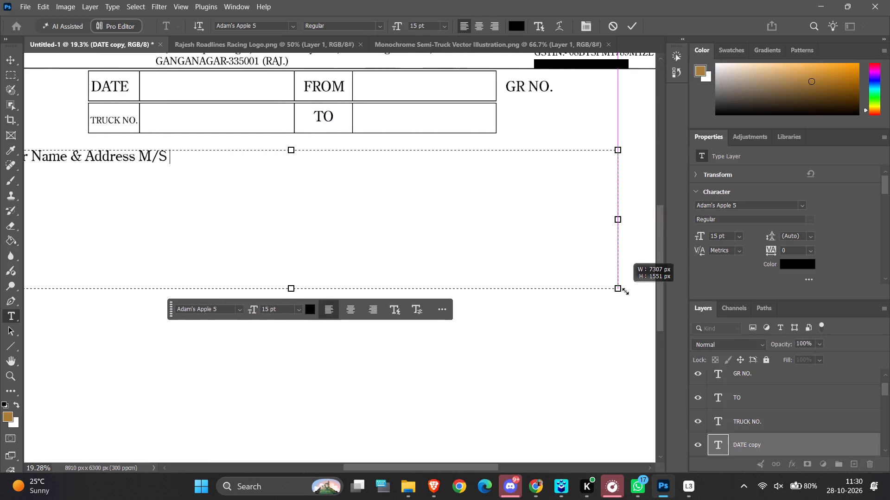
drag(625, 291, 643, 296)
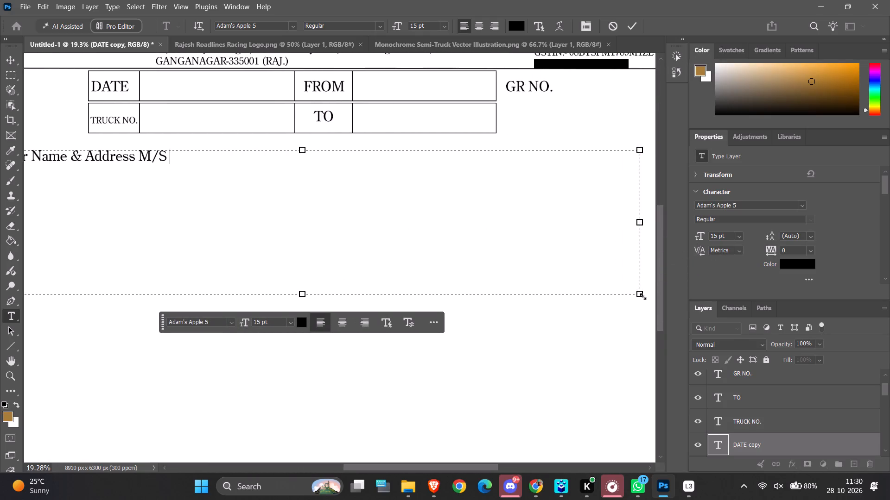
ctrl+alt+scroll(643, 296, down, 4)
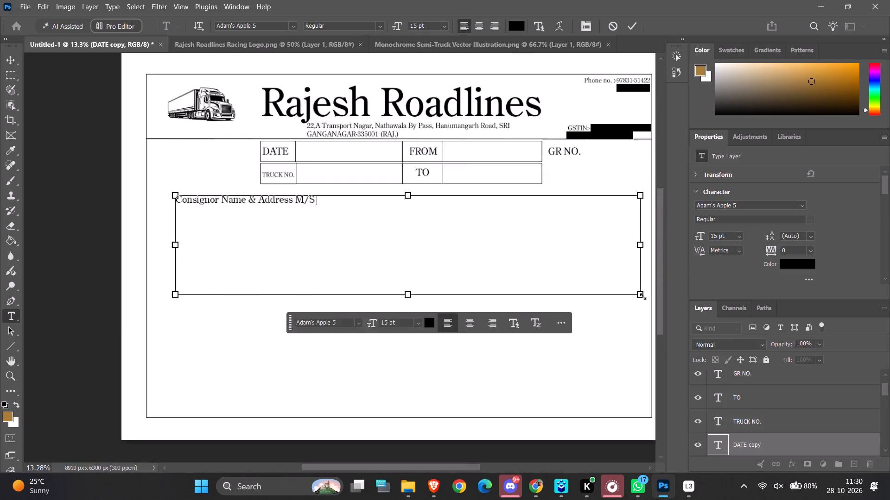
ctrl+alt+scroll(643, 296, down, 2)
ctrl+scroll(643, 296, down, 5)
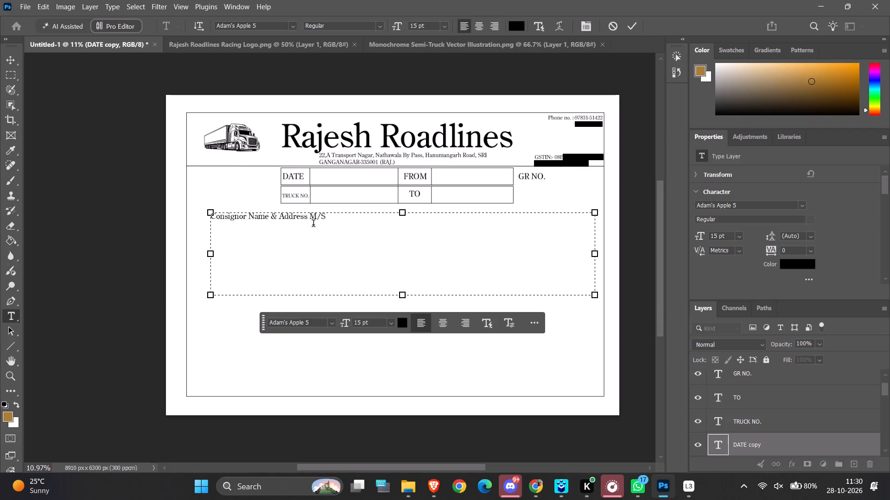
Add an underscore fill-in line after M/S that runs to the end of the text frame's first line.
key(shift+underscore)
key(shift+underscore)
key(shift+underscore)
key(shift+underscore)
key(shift+underscore)
key(shift+underscore)
key(shift+underscore)
key(shift+underscore)
key(shift+underscore)
key(shift+underscore)
key(shift+underscore)
key(shift+underscore)
key(shift+underscore)
key(shift+underscore)
key(shift+underscore)
key(shift+underscore)
key(shift+underscore)
key(shift+underscore)
key(shift+underscore)
key(shift+underscore)
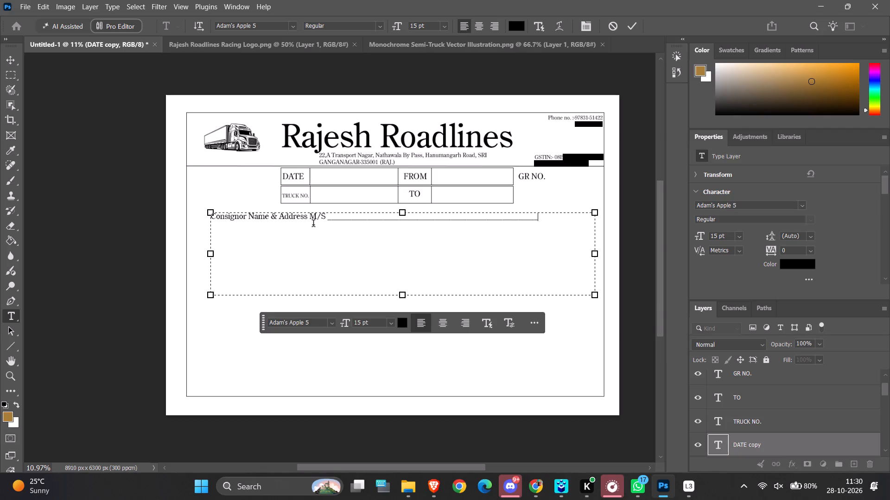
text(_____)
key(shift+underscore)
Start a second line in the consignor text and add an underscore blank ending slightly past the M/S above.
key(shift+Return)
key(shift+underscore)
key(shift+underscore)
key(shift+underscore)
key(shift+underscore)
key(shift+underscore)
key(shift+underscore)
key(shift+underscore)
key(shift+underscore)
key(shift+underscore)
key(shift+underscore)
key(shift+underscore)
key(shift+underscore)
key(shift+underscore)
key(shift+underscore)
key(shift+underscore)
key(shift+underscore)
key(shift+underscore)
key(shift+underscore)
key(shift+underscore)
key(shift+underscore)
key(shift+underscore)
key(shift+underscore)
key(shift+underscore)
key(shift+underscore)
key(shift+underscore)
key(shift+underscore)
key(shift+underscore)
key(shift+underscore)
text(______)
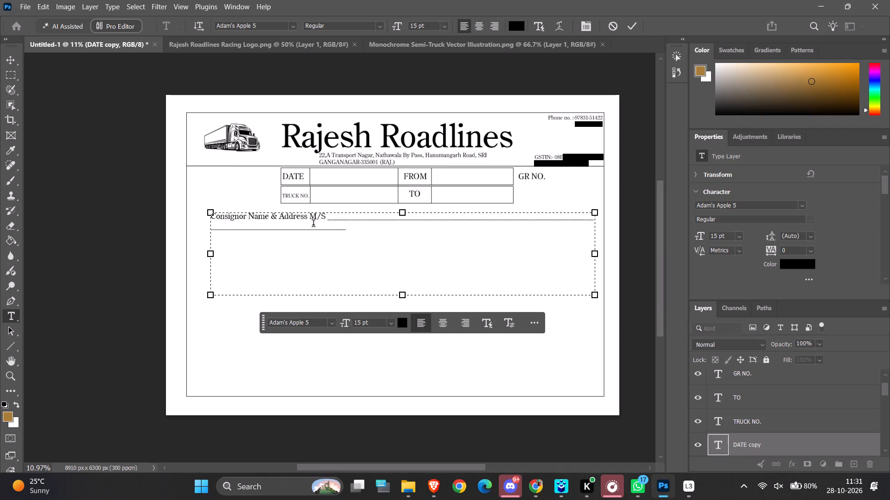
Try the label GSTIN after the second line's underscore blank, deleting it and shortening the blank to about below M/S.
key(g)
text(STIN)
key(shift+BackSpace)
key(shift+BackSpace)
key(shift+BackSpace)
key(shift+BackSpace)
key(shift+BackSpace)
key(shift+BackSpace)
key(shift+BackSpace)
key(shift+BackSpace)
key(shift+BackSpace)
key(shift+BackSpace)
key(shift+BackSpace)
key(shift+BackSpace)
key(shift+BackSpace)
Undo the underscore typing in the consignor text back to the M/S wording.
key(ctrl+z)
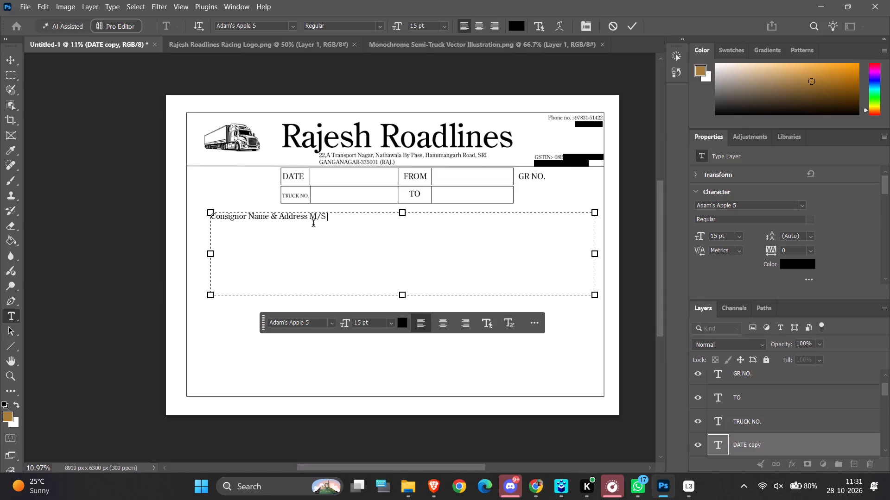
Add an underscore fill-in line after the consignor's M/S that runs to the end of the text frame's first line.
key(shift+underscore)
key(shift+underscore)
key(shift+underscore)
key(shift+underscore)
key(shift+underscore)
key(shift+underscore)
key(shift+underscore)
key(shift+underscore)
key(shift+underscore)
key(shift+underscore)
key(shift+underscore)
key(shift+underscore)
key(shift+underscore)
key(shift+underscore)
key(shift+underscore)
key(shift+underscore)
key(shift+underscore)
key(shift+underscore)
key(shift+underscore)
key(shift+underscore)
text(____)
text(____)
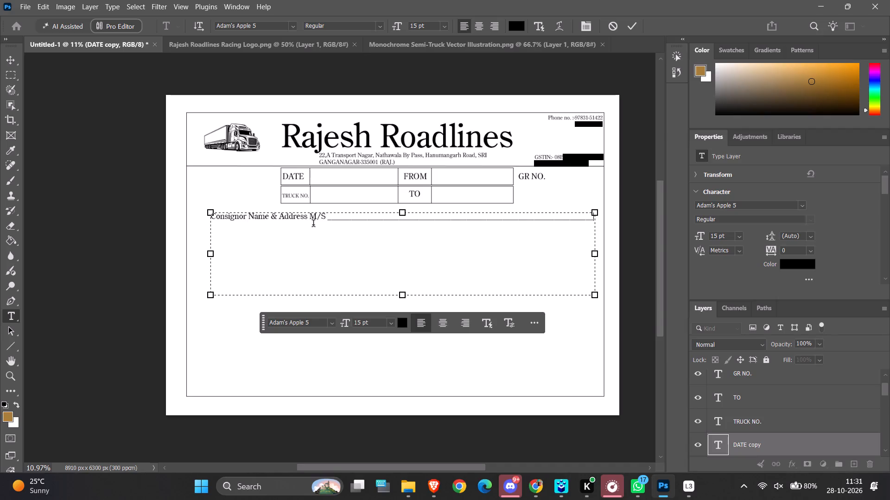
Start a second line with an underscore blank ending slightly past the M/S above, followed by the label GSTIN.
key(shift+Return)
text(__)
text(_____)
text(GSTIN)
Add an underscore fill-in line after GSTIN that runs to the end of the second line, without spilling onto the third.
key(shift+underscore)
key(shift+underscore)
key(shift+underscore)
key(shift+underscore)
key(shift+underscore)
key(shift+underscore)
key(shift+underscore)
key(shift+underscore)
key(shift+underscore)
key(shift+underscore)
key(shift+underscore)
key(shift+underscore)
key(shift+underscore)
key(shift+underscore)
key(shift+underscore)
key(shift+underscore)
key(shift+underscore)
key(shift+underscore)
key(shift+underscore)
key(shift+underscore)
text(_______)
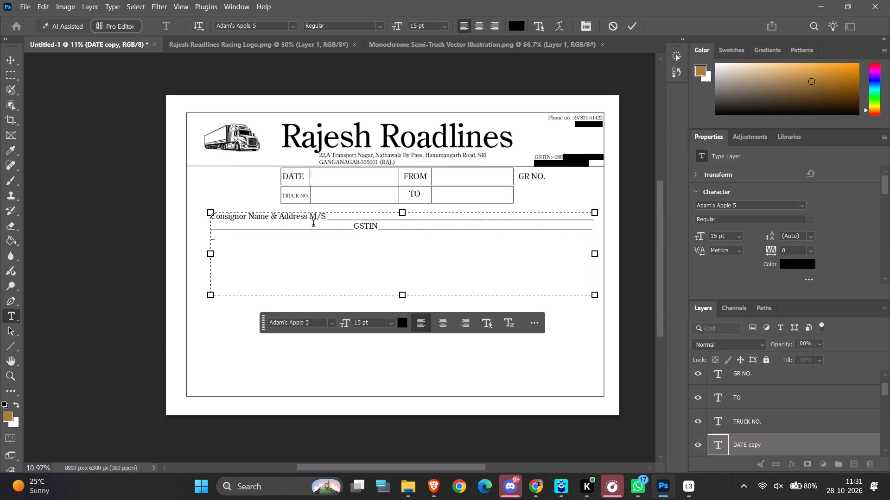
key(BackSpace)
Enter the word Consignee at the start of the third line.
key(c)
text(ee)
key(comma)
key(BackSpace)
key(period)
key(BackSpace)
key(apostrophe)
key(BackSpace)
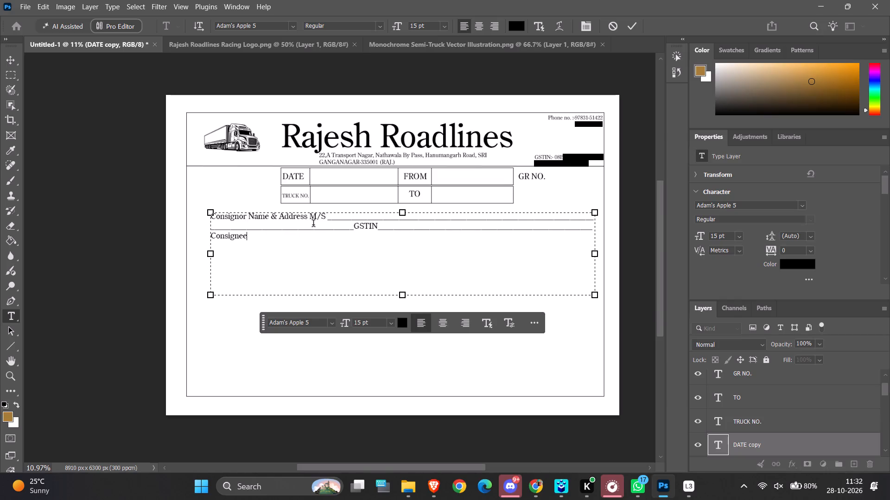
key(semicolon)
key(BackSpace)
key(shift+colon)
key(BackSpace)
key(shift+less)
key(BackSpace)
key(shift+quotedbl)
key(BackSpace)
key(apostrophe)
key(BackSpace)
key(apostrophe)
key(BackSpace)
Extend the third line's wording to read Consignee Name & Address M/S.
key(space)
text(amw)
key(BackSpace)
key(e)
key(space)
key(shift+ampersand)
key(space)
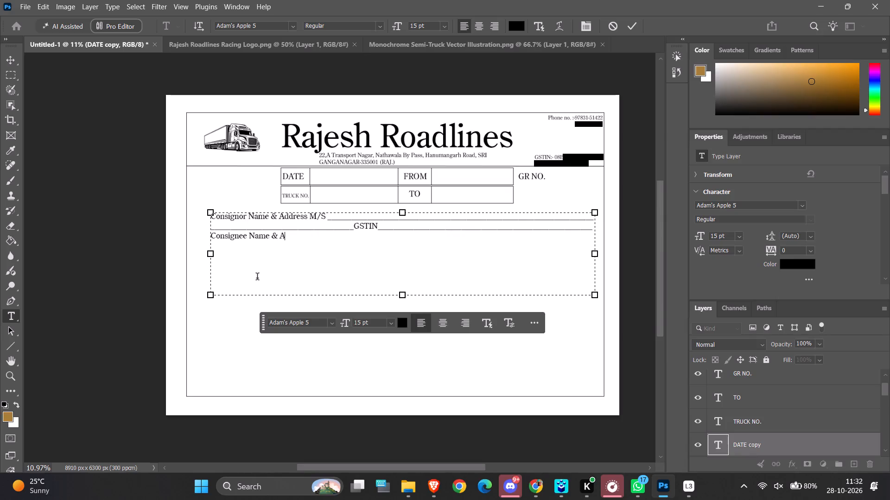
text(ddress)
key(space)
text(m/s)
key(BackSpace)
key(BackSpace)
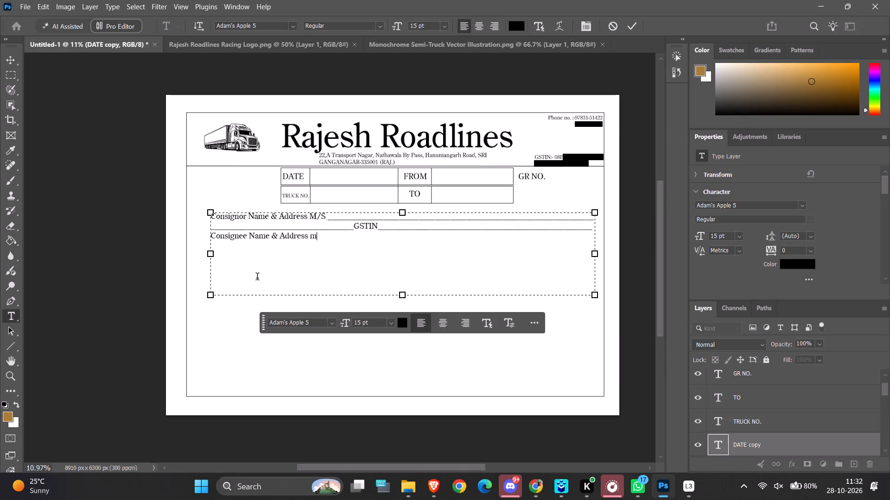
key(BackSpace)
text(M/S)
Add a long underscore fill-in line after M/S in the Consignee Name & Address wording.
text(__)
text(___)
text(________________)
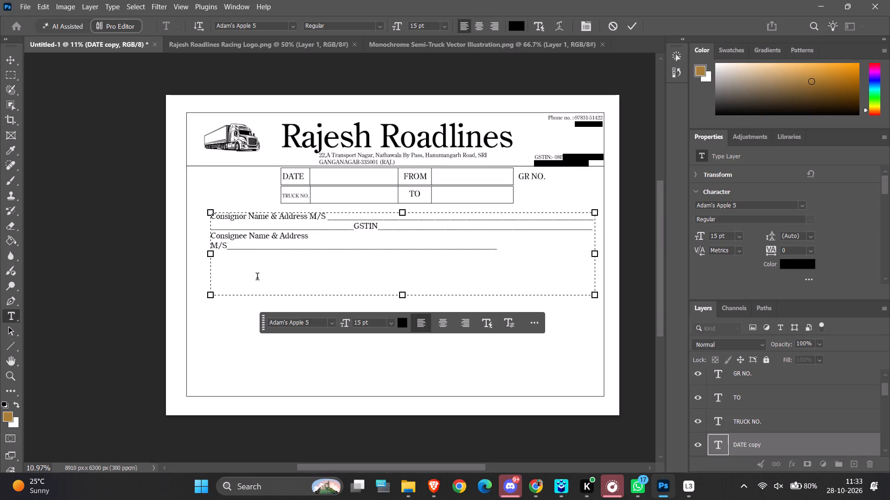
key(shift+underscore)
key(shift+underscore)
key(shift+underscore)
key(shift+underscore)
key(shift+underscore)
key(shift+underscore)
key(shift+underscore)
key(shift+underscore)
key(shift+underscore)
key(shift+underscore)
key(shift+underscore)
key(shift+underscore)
Undo the consignor, GSTIN and consignee text entry until the copied label below the trip cells reads DATE again.
key(ctrl+z)
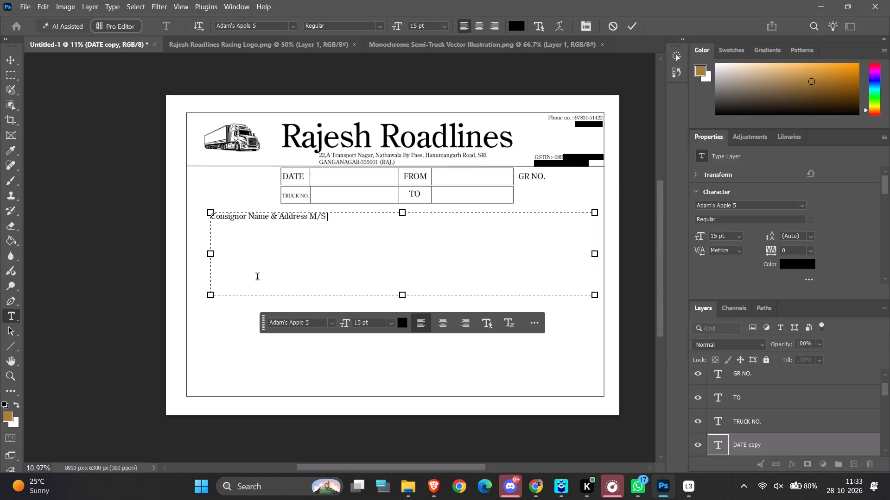
key(ctrl+z)
key(ctrl+z)
click(7, 54)
click(39, 137)
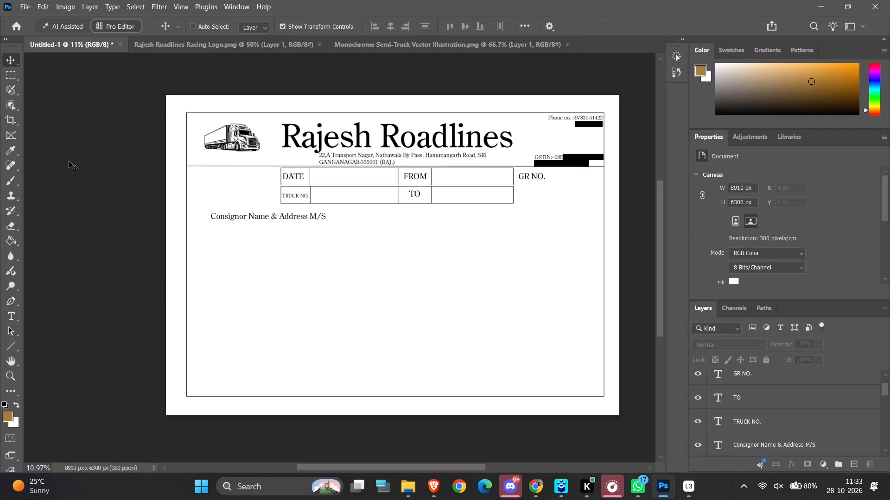
key(ctrl+z)
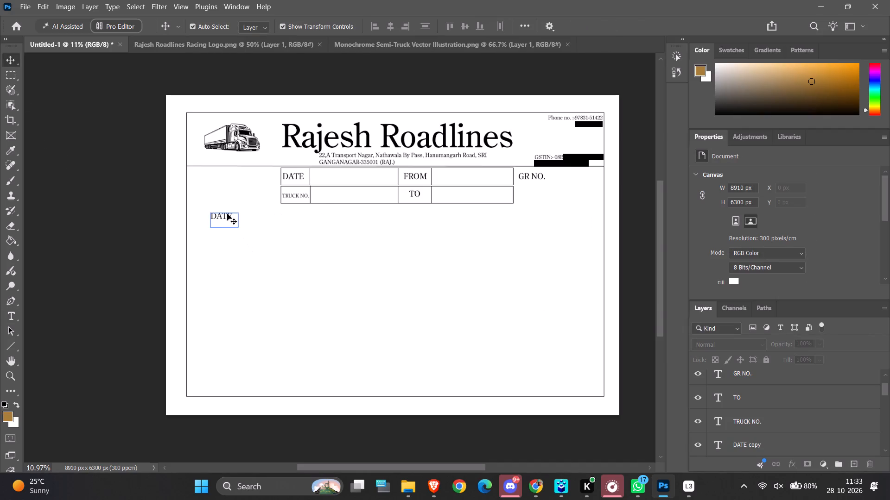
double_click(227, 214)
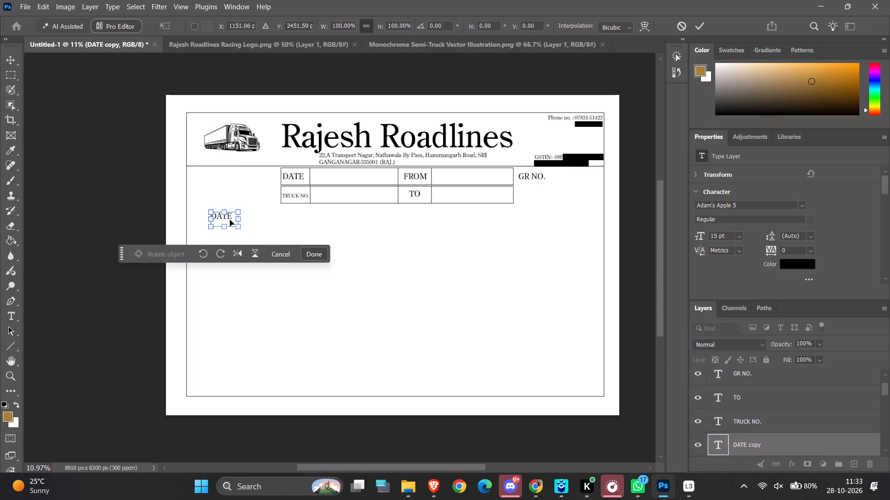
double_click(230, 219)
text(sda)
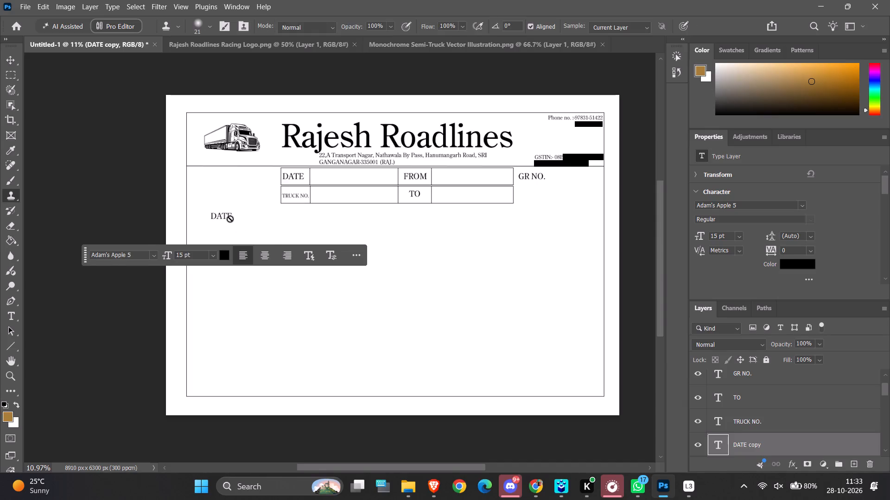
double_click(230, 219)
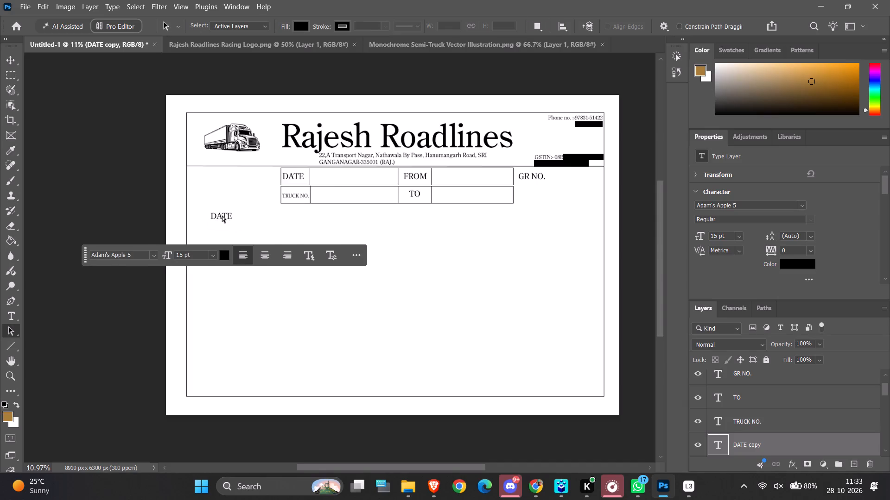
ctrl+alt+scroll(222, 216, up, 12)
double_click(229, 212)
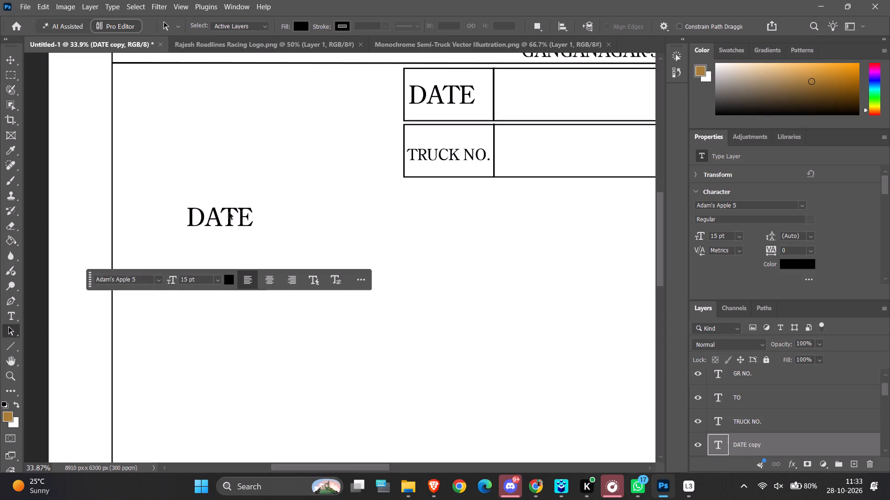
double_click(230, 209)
Open the copied DATE label for editing and enlarge its text box down the form and across nearly to the right border.
click(5, 56)
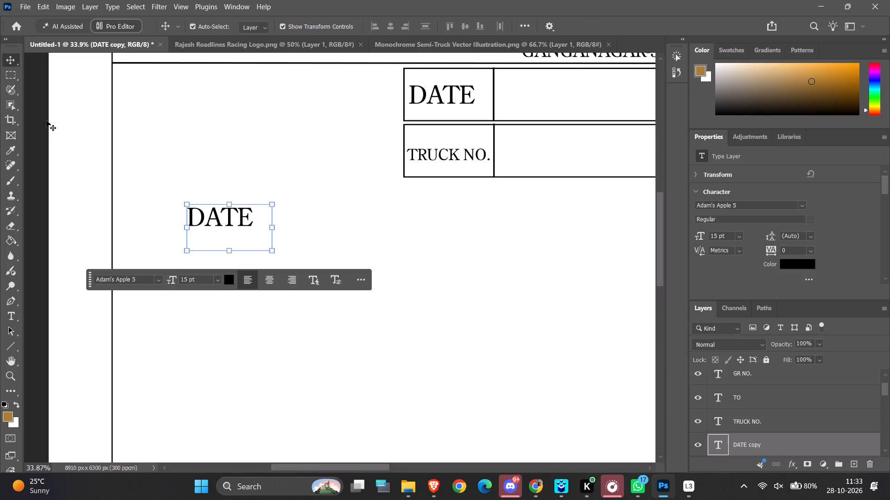
click(48, 125)
click(0, 56)
click(13, 57)
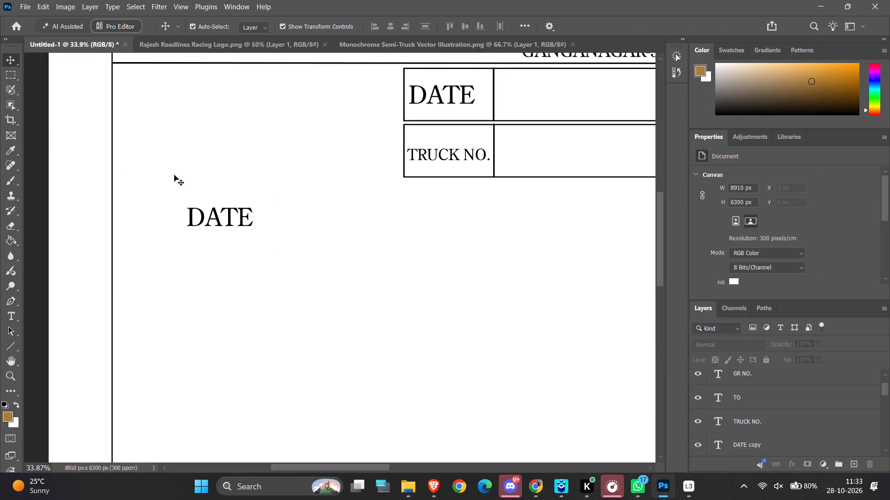
double_click(215, 214)
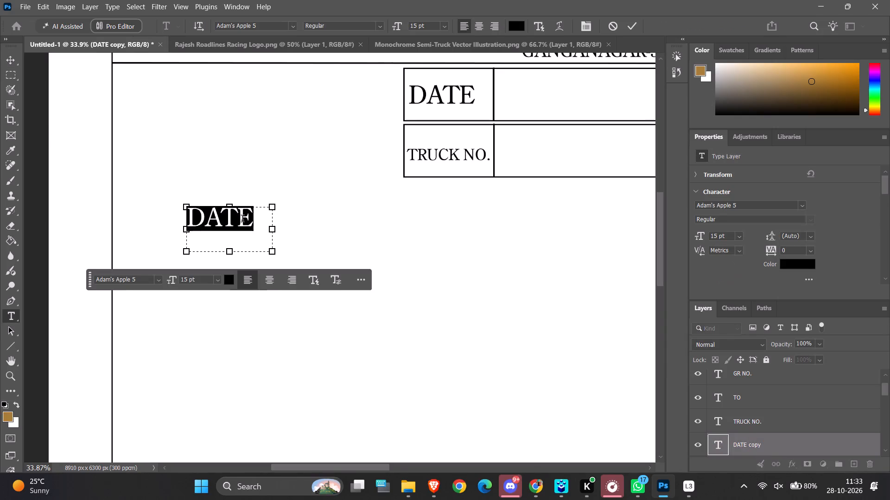
ctrl+alt+scroll(242, 220, down, 6)
ctrl+alt+scroll(282, 274, down, 9)
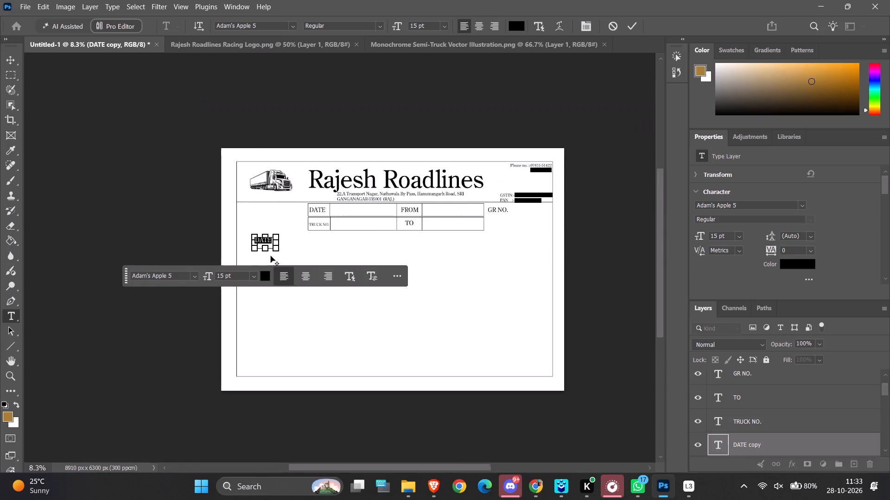
ctrl+scroll(271, 256, down, 3)
drag(248, 249, 321, 281)
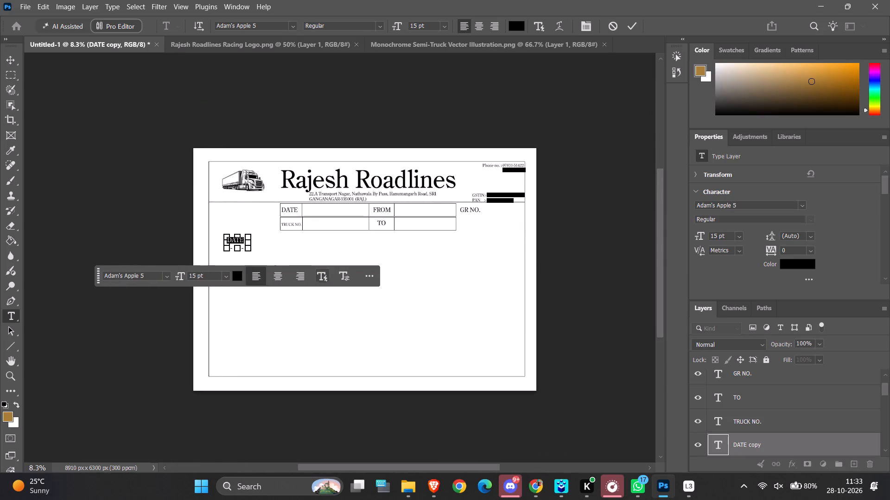
drag(321, 281, 321, 281)
drag(248, 250, 507, 301)
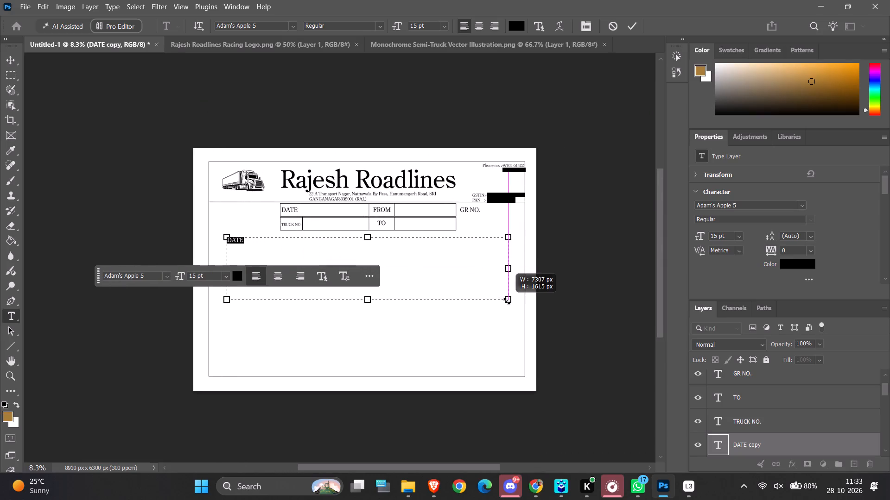
drag(507, 301, 519, 311)
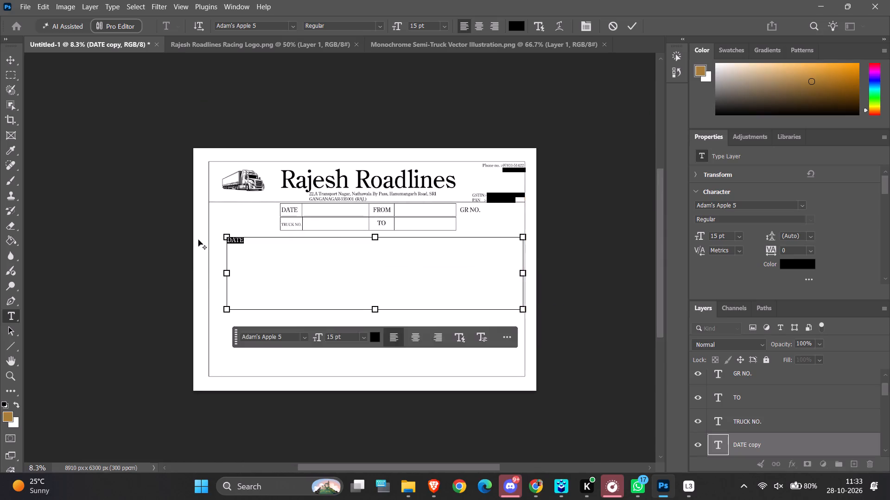
Replace the word DATE in the enlarged text box with Consignor Name & Address.
ctrl+alt+scroll(198, 237, up, 16)
ctrl+alt+scroll(205, 204, up, 5)
scroll(200, 200, up, 3)
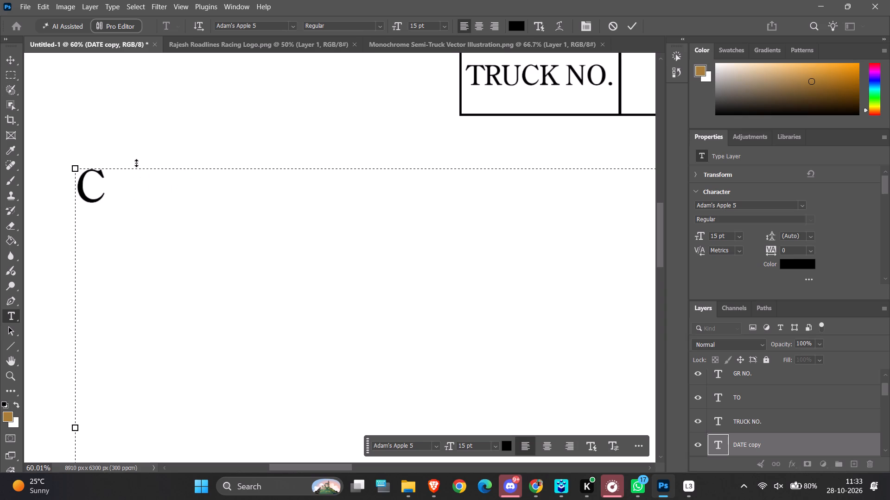
text(onsignor)
key(space)
key(n)
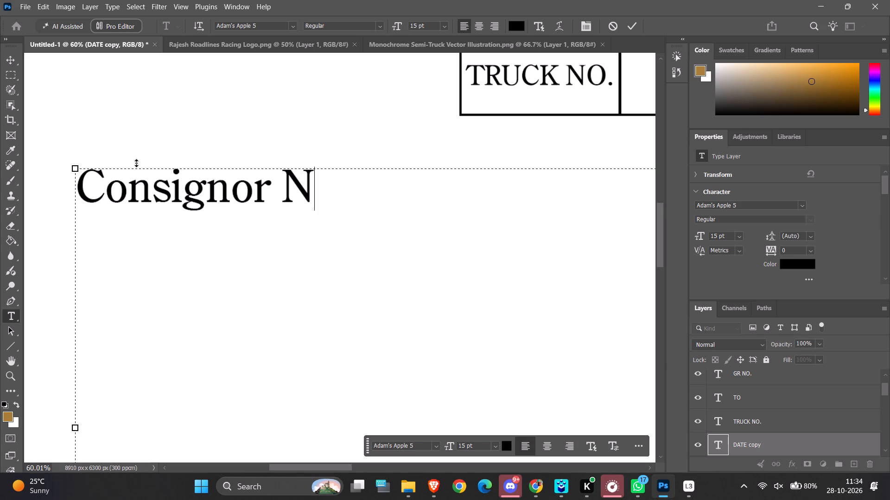
text(ame)
key(space)
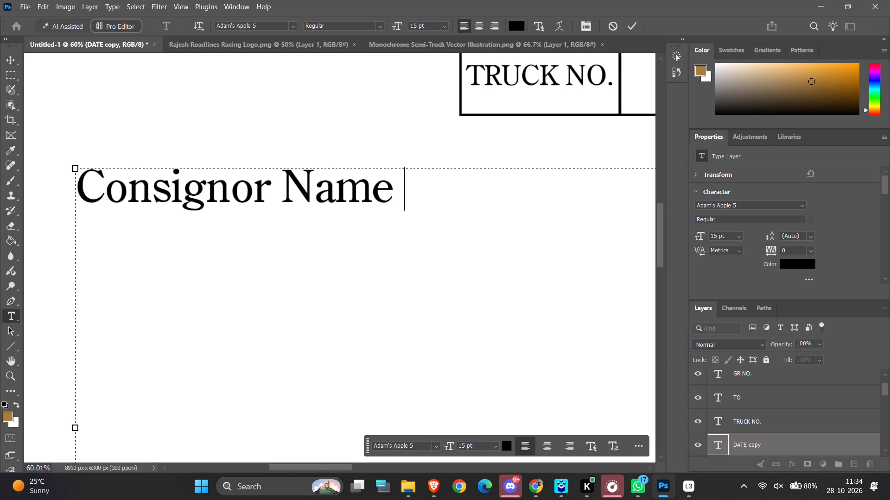
key(shift+ampersand)
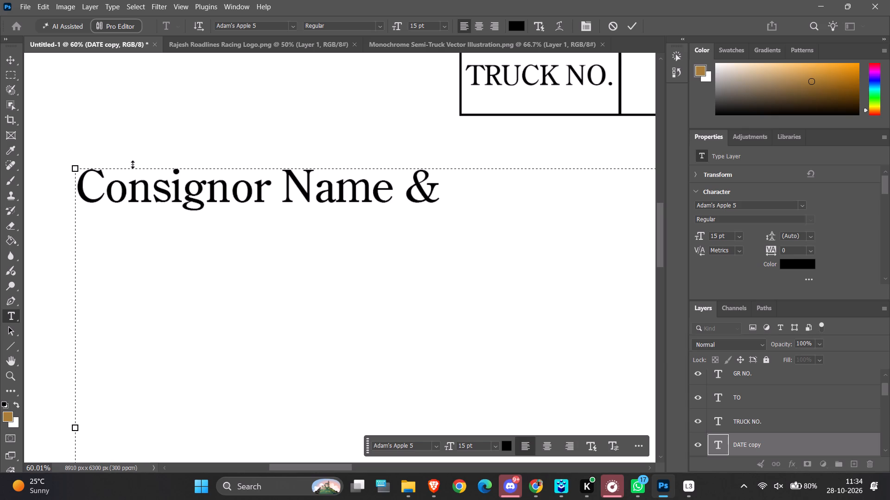
text(ddr)
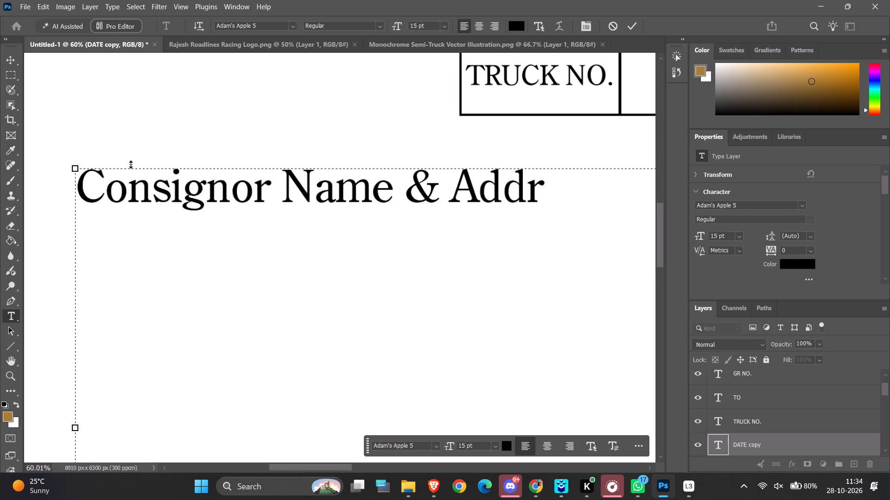
text(ess)
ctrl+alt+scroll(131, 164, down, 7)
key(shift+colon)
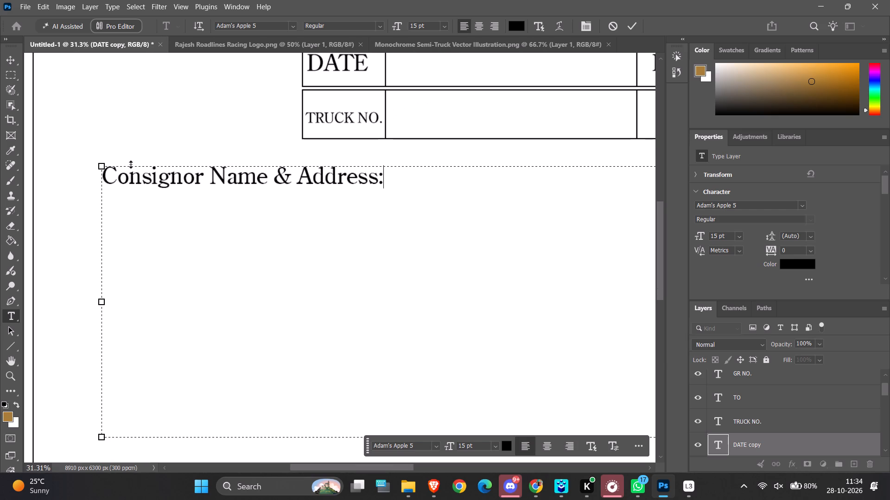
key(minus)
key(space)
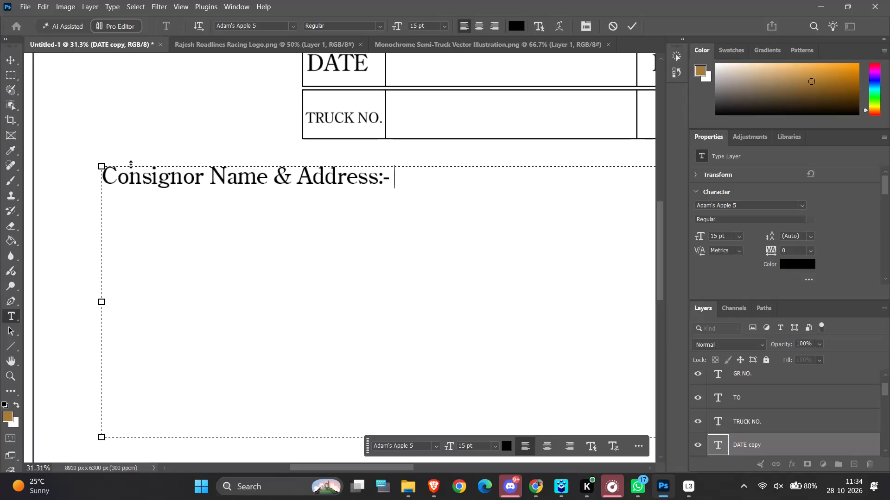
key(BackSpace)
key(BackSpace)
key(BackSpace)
Add a space and an underscore fill-in line after Consignor Name & Address, filling the first line without wrapping.
key(space)
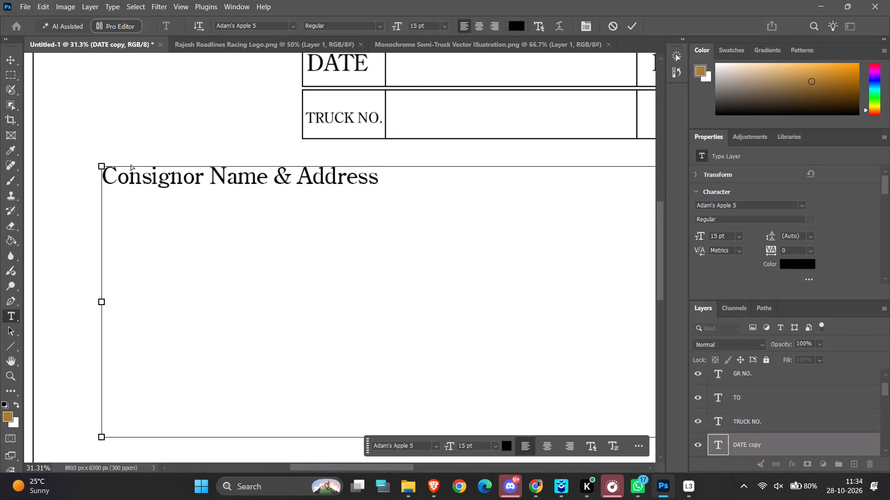
ctrl+alt+scroll(131, 164, down, 7)
ctrl+scroll(131, 164, down, 4)
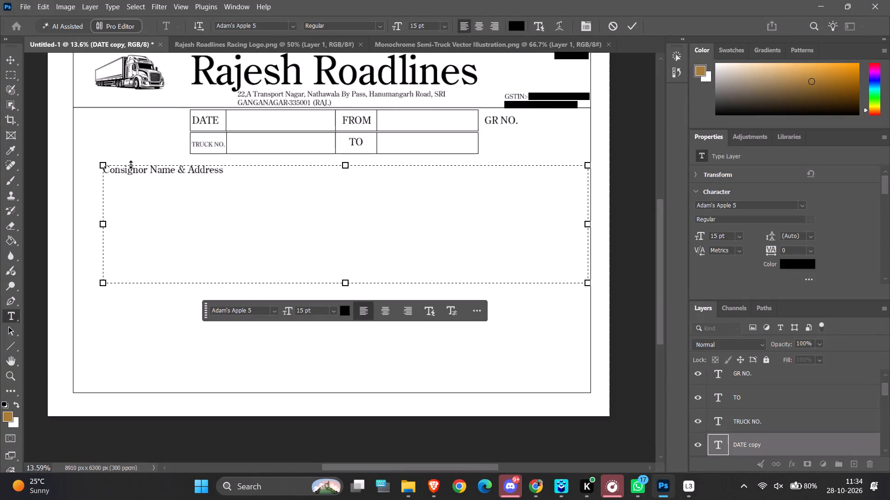
key(shift+underscore)
key(shift+underscore)
key(shift+underscore)
key(shift+underscore)
key(shift+underscore)
key(shift+underscore)
key(shift+underscore)
key(shift+underscore)
key(shift+underscore)
key(shift+underscore)
key(shift+underscore)
key(shift+underscore)
key(shift+underscore)
key(shift+underscore)
key(shift+underscore)
key(shift+underscore)
key(shift+underscore)
key(shift+underscore)
key(shift+underscore)
key(shift+underscore)
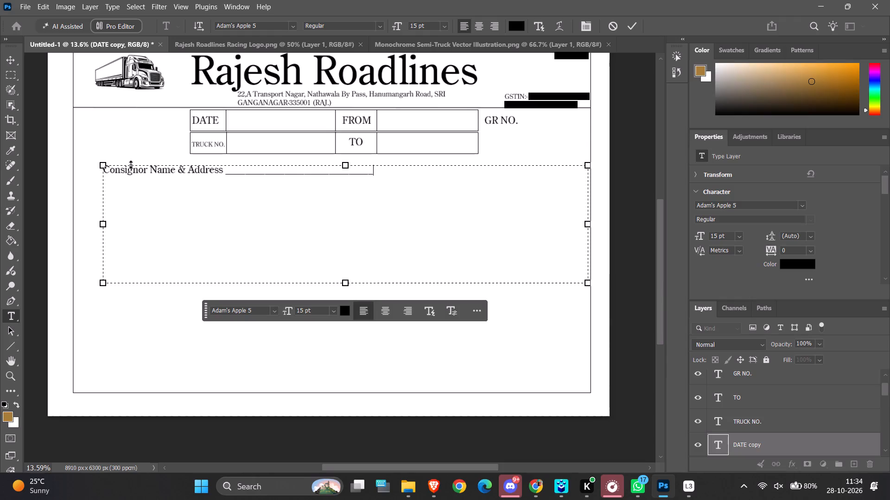
text(___)
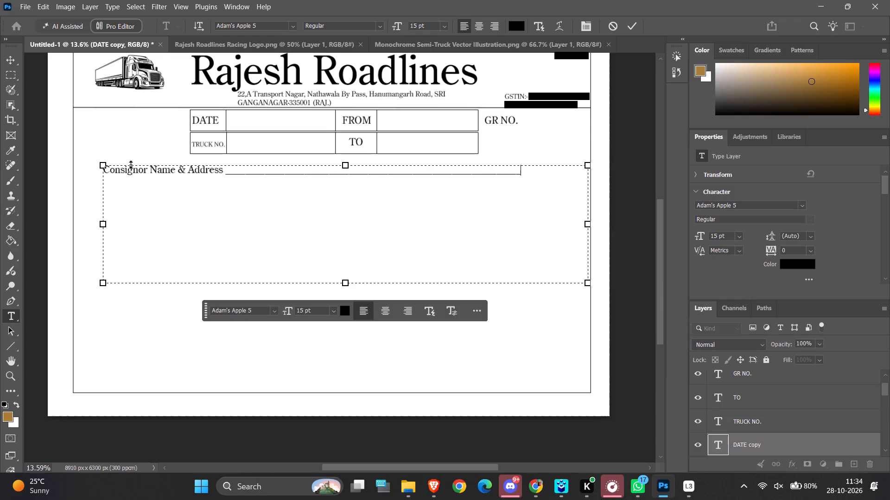
text(___________)
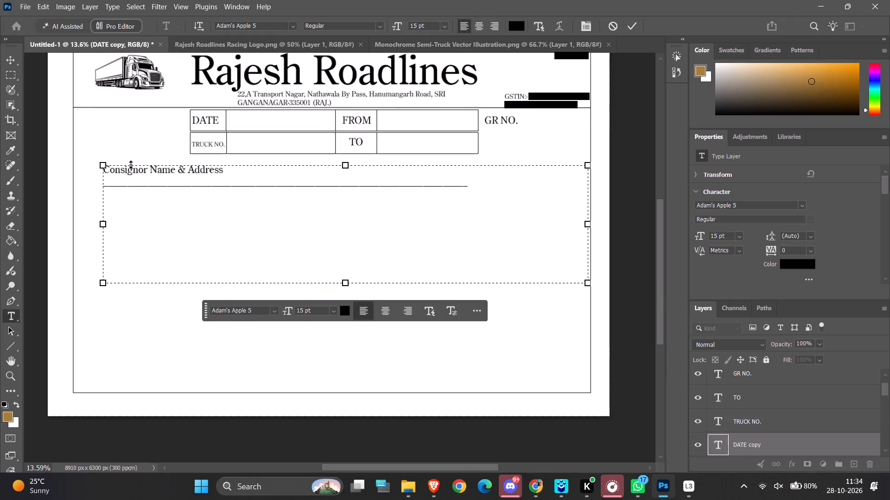
key(shift+BackSpace)
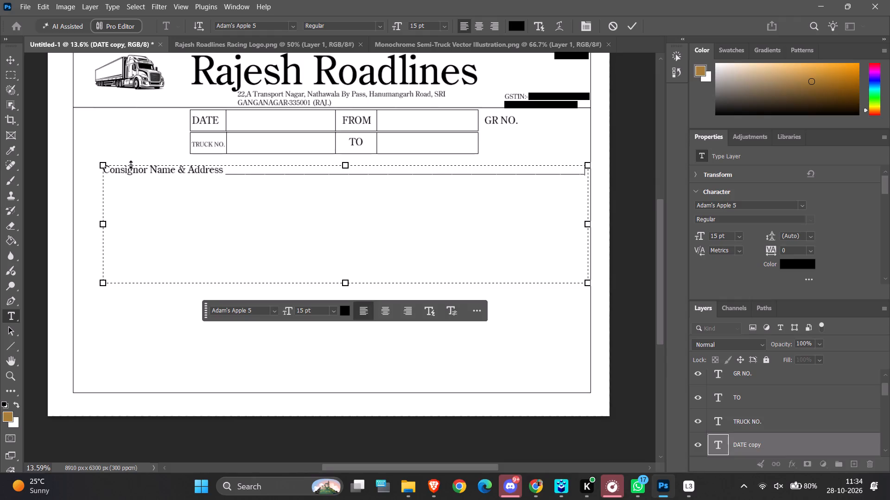
key(shift+Return)
text(__)
text(__)
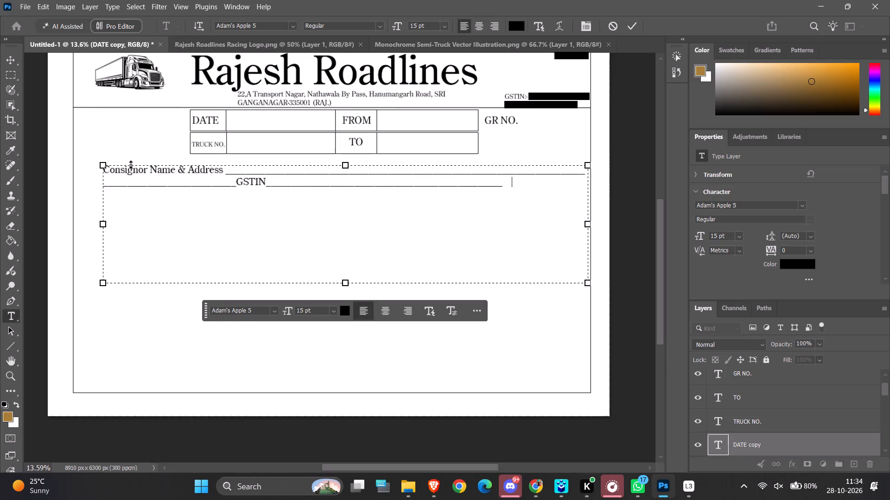
key(shift+underscore)
key(shift+underscore)
key(shift+underscore)
key(shift+underscore)
key(shift+underscore)
key(shift+underscore)
key(shift+underscore)
key(shift+underscore)
key(shift+underscore)
key(shift+underscore)
key(shift+underscore)
key(shift+underscore)
text(___)
Start a third line reading Consignee Name & Address, followed by a space and a short underscore blank.
key(shift+Return)
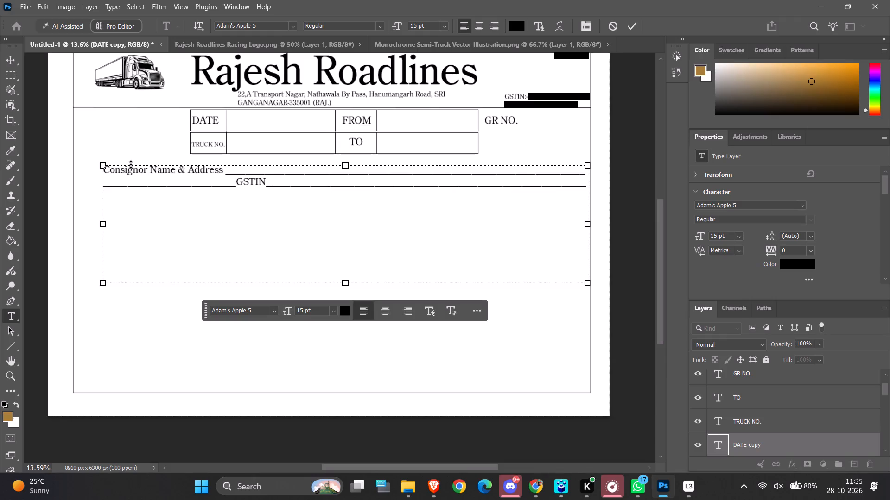
text(onsignee)
key(space)
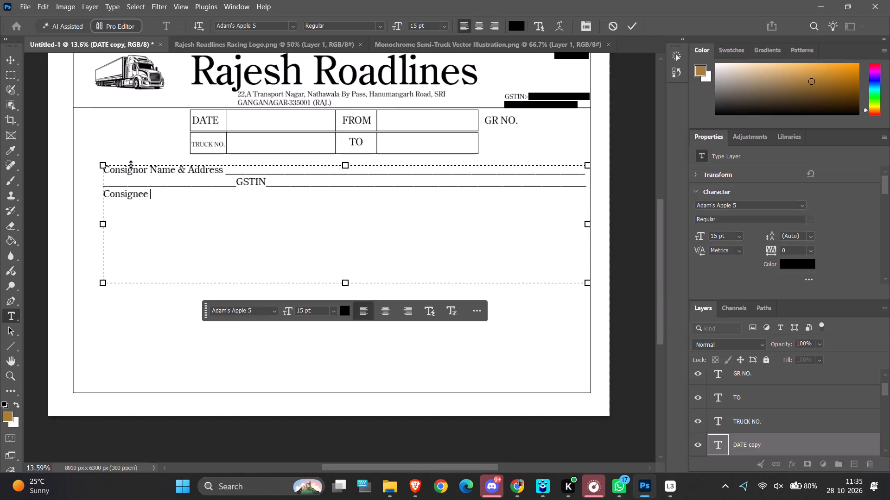
text(ame)
key(space)
key(7)
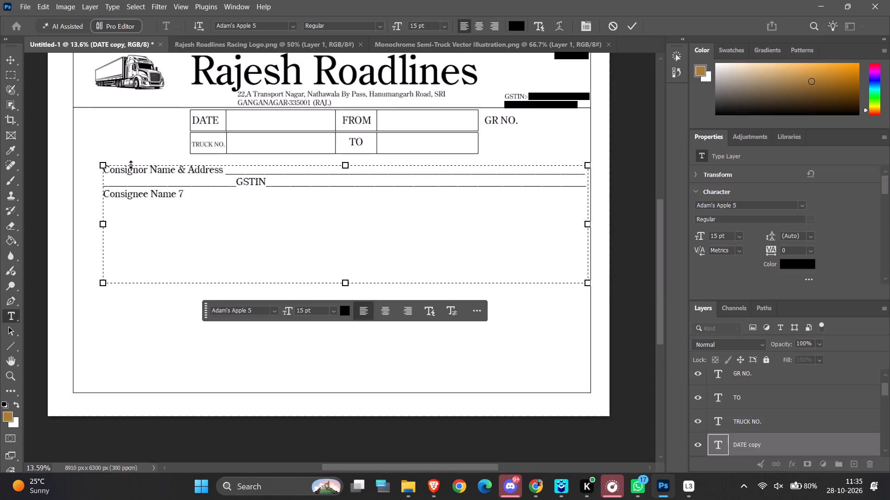
key(BackSpace)
key(shift+ampersand)
key(space)
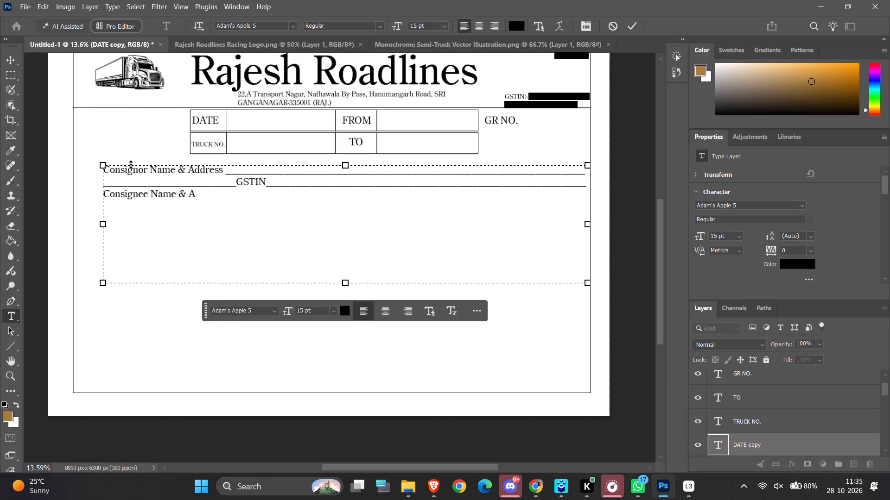
text(ddress)
key(space)
text(__)
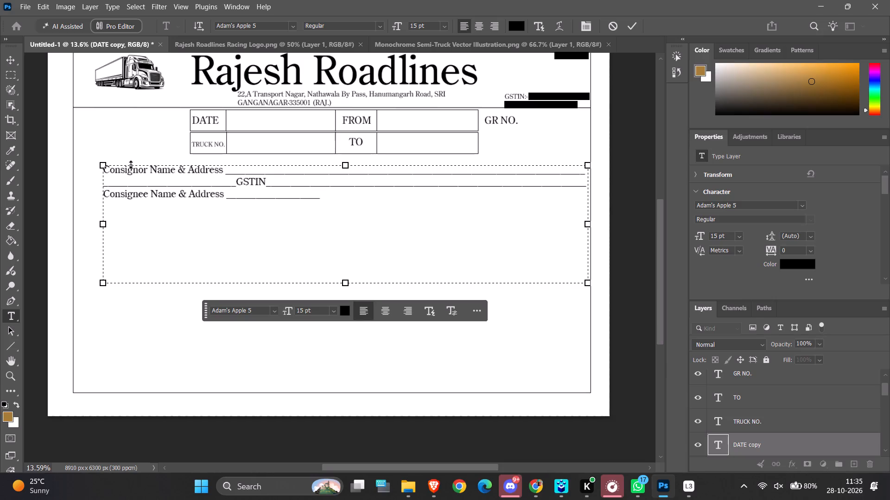
Insert M/S between Consignee Name & Address and its underscore blank, with spaces around it.
click(226, 200)
key(space)
key(m)
text(/S)
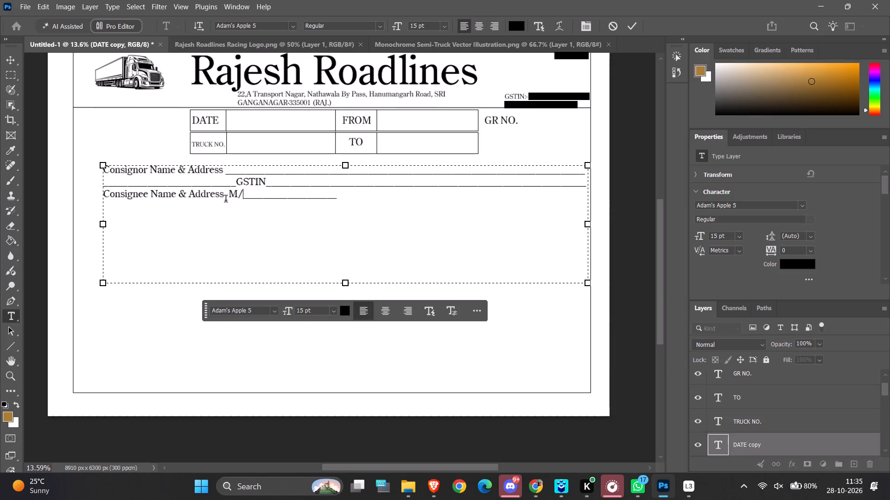
key(space)
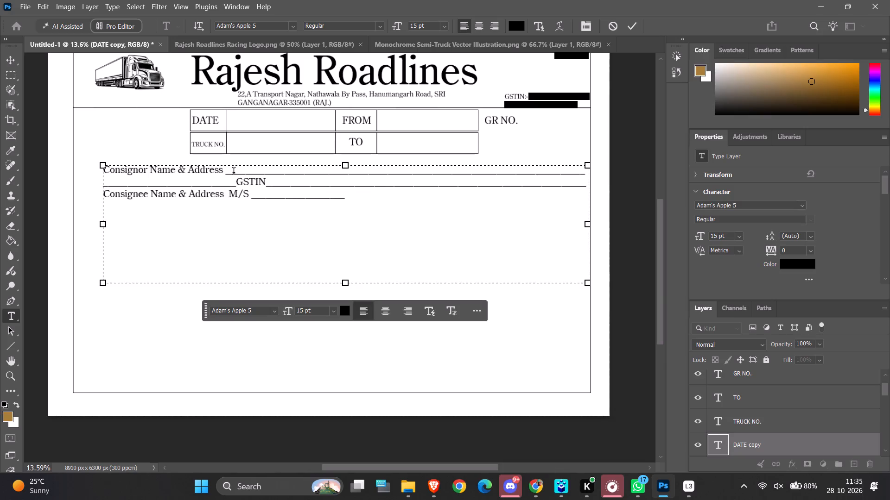
Insert M/S after Consignor Name & Address and shorten its underscore blank so everything fits on the first line.
click(223, 172)
key(space)
text(M/S)
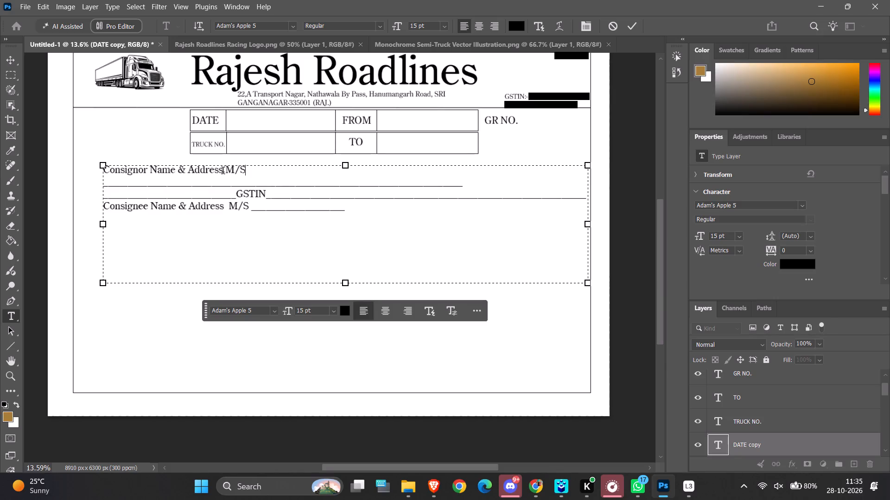
key(Down)
key(Left)
key(Left)
key(Left)
key(Left)
key(Left)
key(Left)
key(Left)
key(Left)
key(Left)
key(Left)
key(Left)
key(Left)
key(Left)
key(Left)
key(Left)
key(Left)
key(Left)
key(Left)
key(Left)
key(Left)
key(BackSpace)
key(BackSpace)
key(BackSpace)
key(BackSpace)
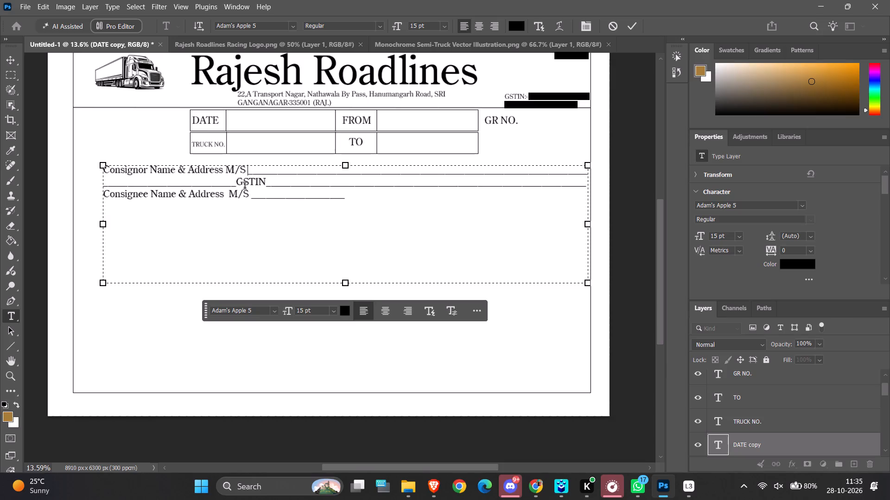
Extend the underscore blank after Consignee Name & Address M/S to the end of the third line.
click(350, 197)
key(shift+underscore)
key(shift+underscore)
key(shift+underscore)
key(shift+underscore)
key(shift+underscore)
key(shift+underscore)
key(shift+underscore)
key(shift+underscore)
key(shift+underscore)
key(shift+underscore)
key(shift+underscore)
key(shift+underscore)
key(shift+underscore)
key(shift+underscore)
key(shift+underscore)
key(shift+underscore)
key(shift+underscore)
key(shift+underscore)
key(shift+underscore)
key(shift+underscore)
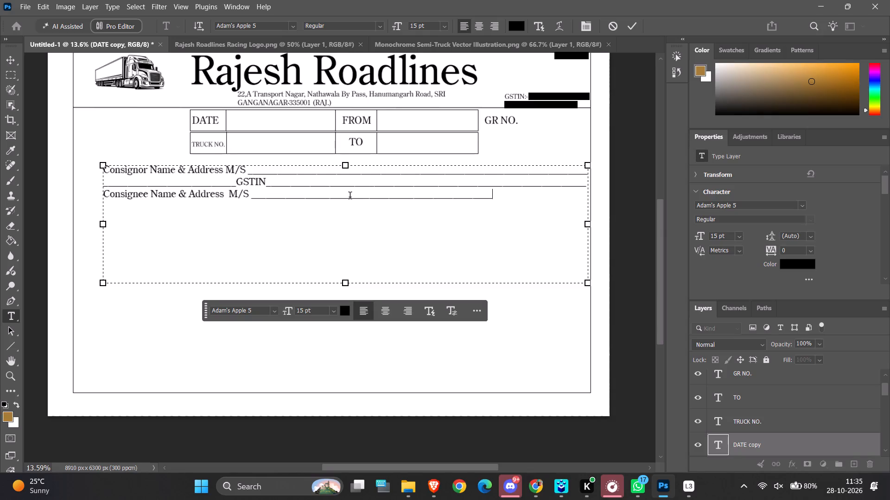
key(shift+underscore)
key(shift+underscore)
key(shift+underscore)
key(shift+underscore)
key(shift+underscore)
key(shift+underscore)
key(shift+underscore)
text(______)
text(__)
Start a fourth line with an underscore blank ending about under the M/S of the consignee line.
key(shift+Return)
key(shift+underscore)
key(shift+underscore)
key(shift+underscore)
key(shift+underscore)
key(shift+underscore)
key(shift+underscore)
key(shift+underscore)
key(shift+underscore)
key(shift+underscore)
key(shift+underscore)
key(shift+underscore)
key(shift+underscore)
key(shift+underscore)
key(shift+underscore)
key(shift+underscore)
key(shift+underscore)
key(shift+underscore)
key(shift+underscore)
key(shift+underscore)
key(shift+underscore)
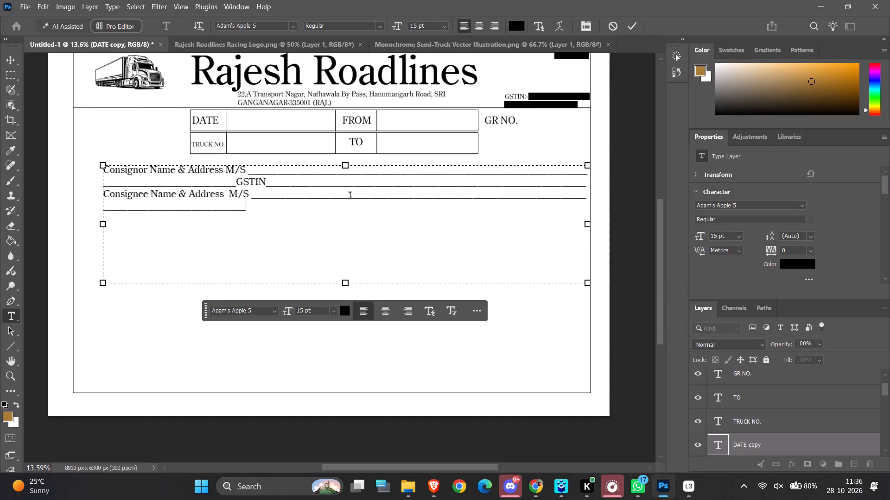
Move the second line's GSTIN label farther along the blank, so it ends near the middle of the text box.
click(274, 182)
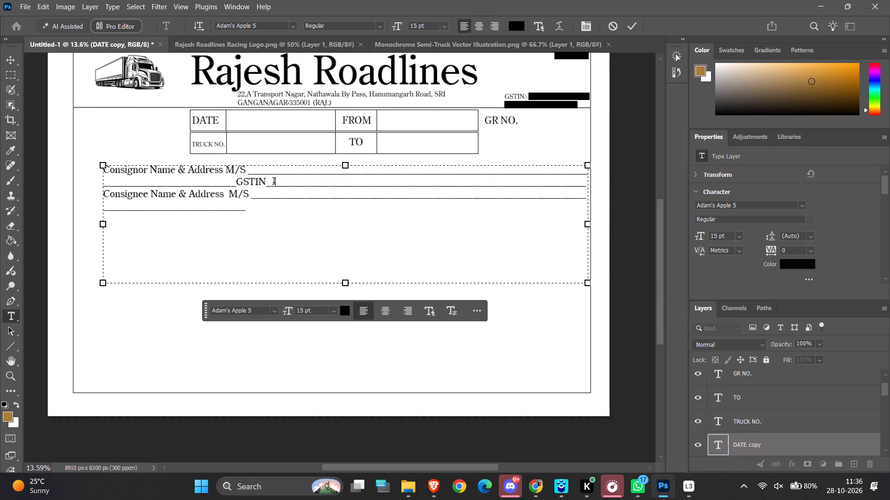
click(266, 182)
key(BackSpace)
key(BackSpace)
key(BackSpace)
key(BackSpace)
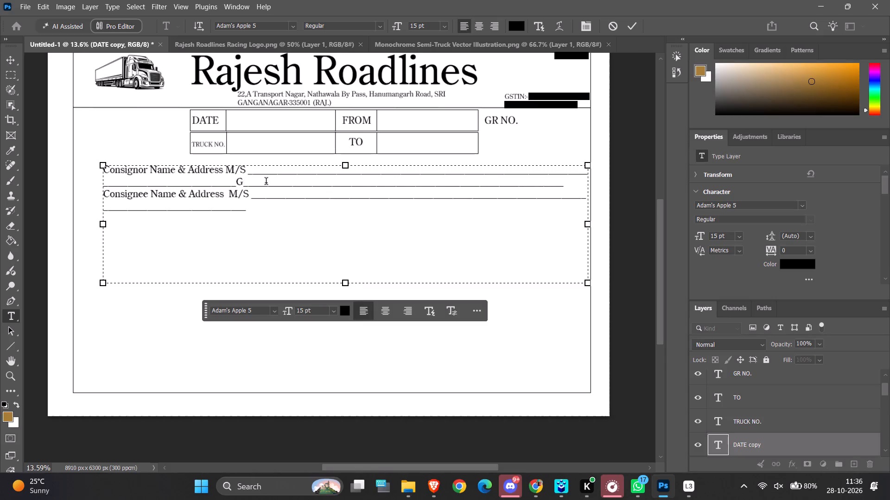
key(BackSpace)
key(Right)
key(Right)
key(Right)
key(Right)
key(Right)
key(Right)
key(Right)
key(Right)
key(Right)
key(Right)
key(Right)
key(Right)
key(Right)
key(Right)
key(Right)
key(Right)
text(GS)
key(t)
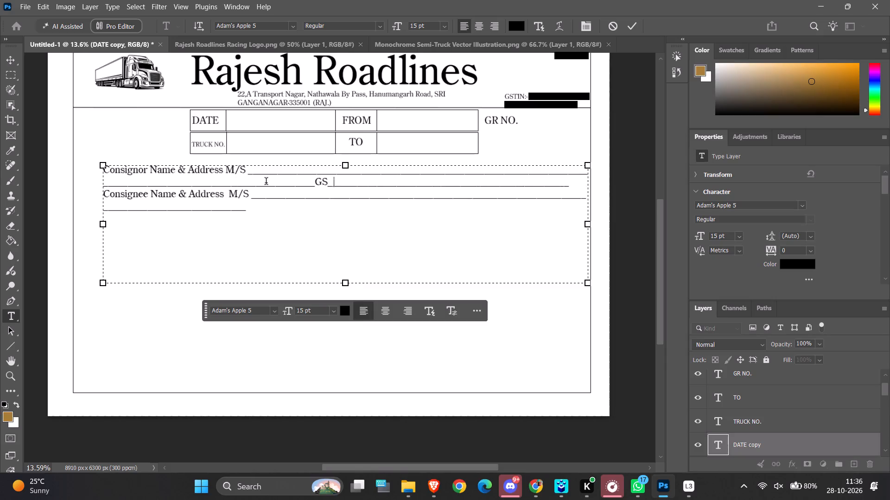
text(IN)
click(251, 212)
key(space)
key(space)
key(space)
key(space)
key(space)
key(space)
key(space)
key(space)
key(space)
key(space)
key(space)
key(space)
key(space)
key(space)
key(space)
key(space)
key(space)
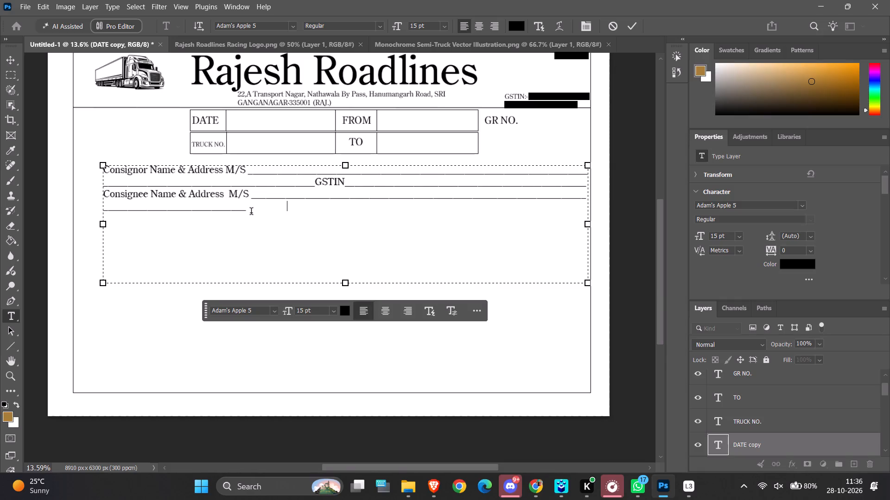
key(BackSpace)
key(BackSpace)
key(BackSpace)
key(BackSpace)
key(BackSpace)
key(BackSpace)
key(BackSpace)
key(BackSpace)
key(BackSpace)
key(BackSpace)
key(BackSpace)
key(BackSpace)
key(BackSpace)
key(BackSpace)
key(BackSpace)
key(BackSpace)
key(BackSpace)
Extend the fourth line's underscore blank and add GSTIN after it, directly beneath the GSTIN of the second line.
text(__)
text(GSTIN)
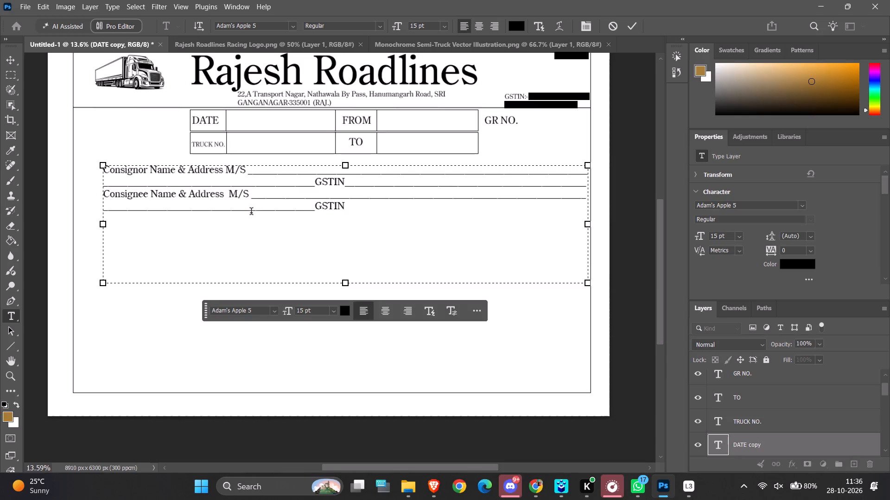
Continue an underscore blank after the fourth line's GSTIN to the end of the line and finish editing the text.
key(shift+underscore)
key(shift+underscore)
key(shift+underscore)
key(shift+underscore)
key(shift+underscore)
key(shift+underscore)
key(shift+underscore)
key(shift+underscore)
key(shift+underscore)
key(shift+underscore)
key(shift+underscore)
key(shift+underscore)
key(shift+underscore)
key(shift+underscore)
key(shift+underscore)
key(shift+underscore)
key(shift+underscore)
key(shift+underscore)
key(shift+underscore)
key(shift+underscore)
text(___________)
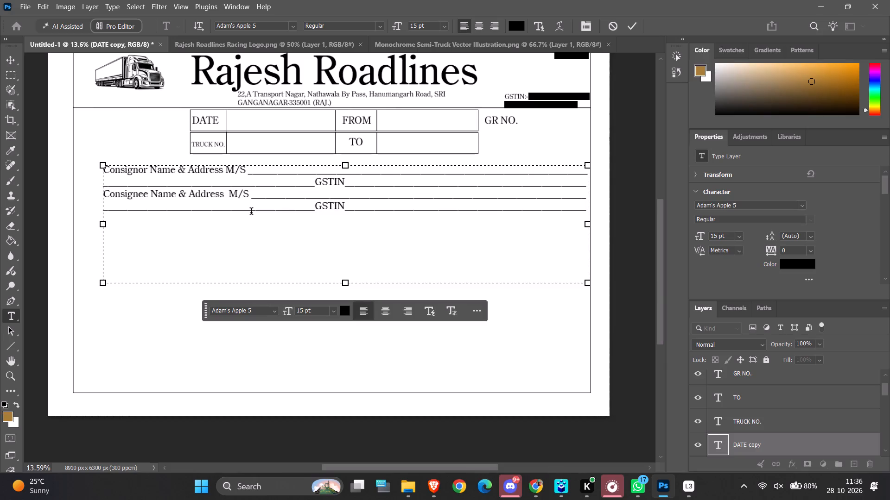
click(535, 334)
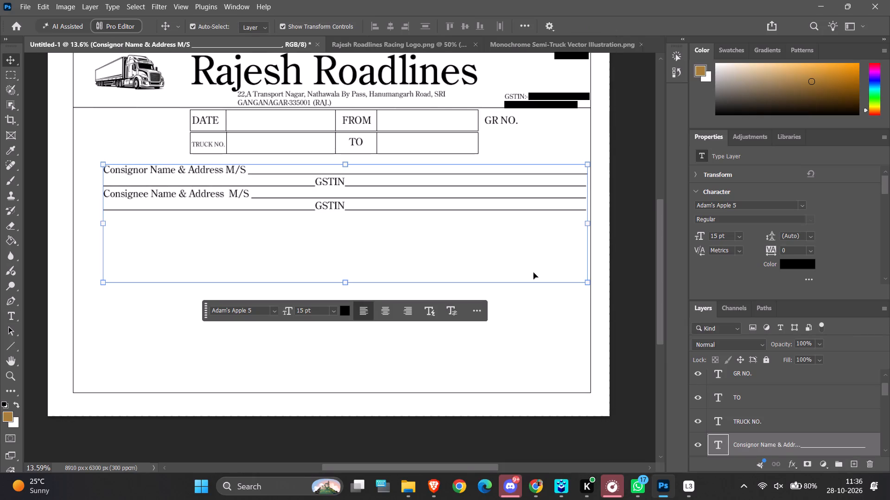
click(23, 106)
click(40, 93)
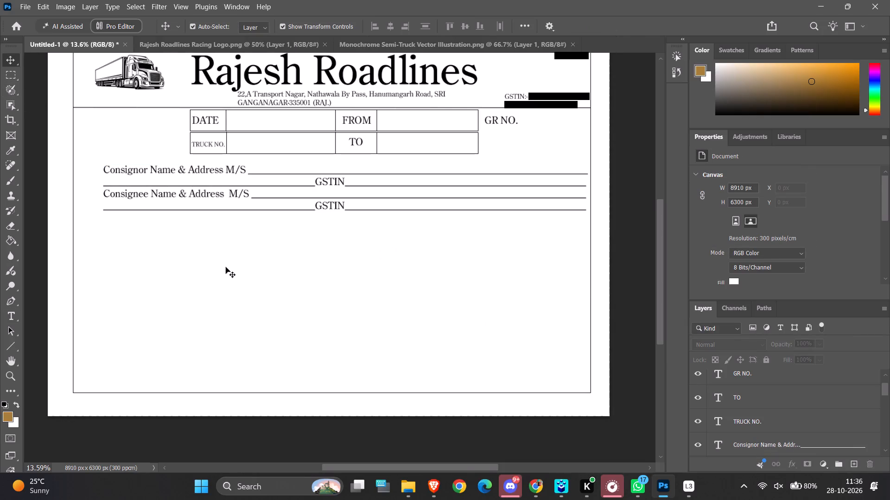
Draw an unfilled rectangle about 2766 x 408 px with an 8 px black stroke, centred just below the last GSTIN line.
scroll(381, 280, up, 2)
scroll(381, 280, down, 3)
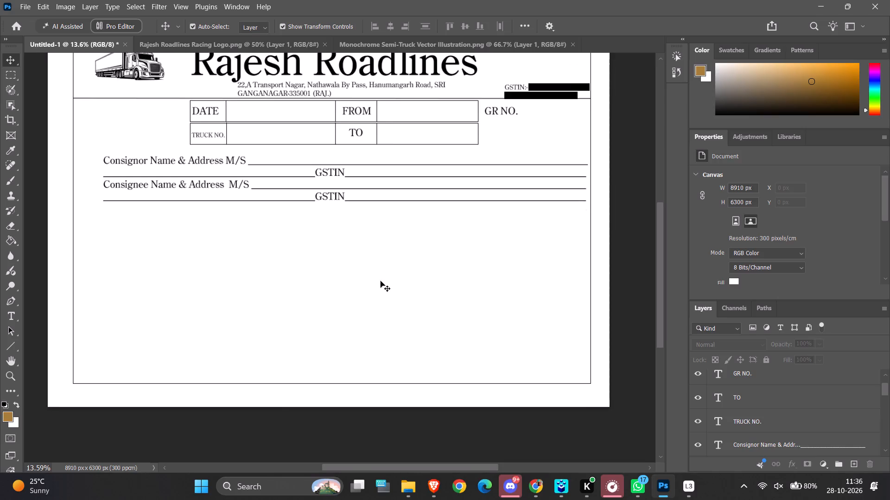
scroll(223, 247, up, 1)
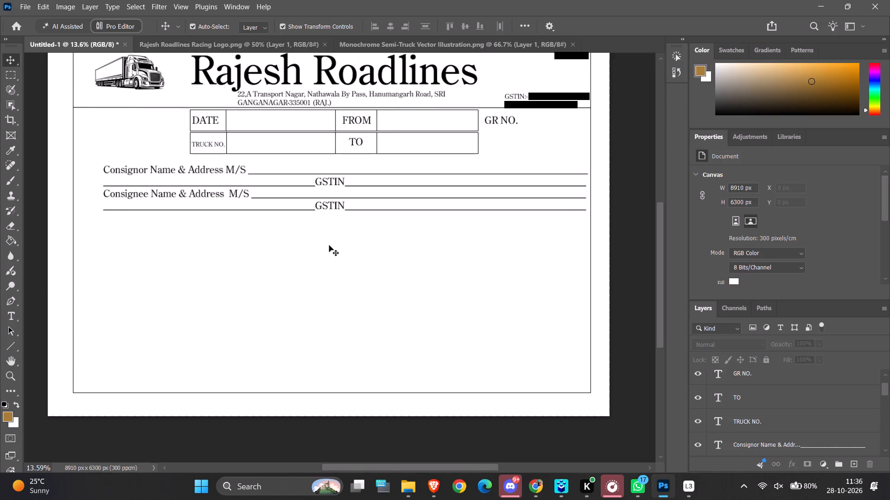
ctrl+alt+scroll(328, 245, down, 6)
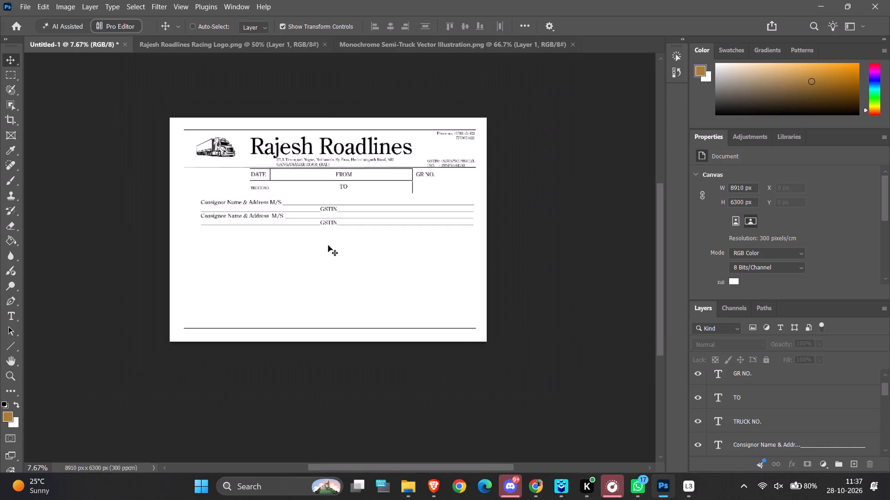
ctrl+alt+scroll(328, 245, up, 8)
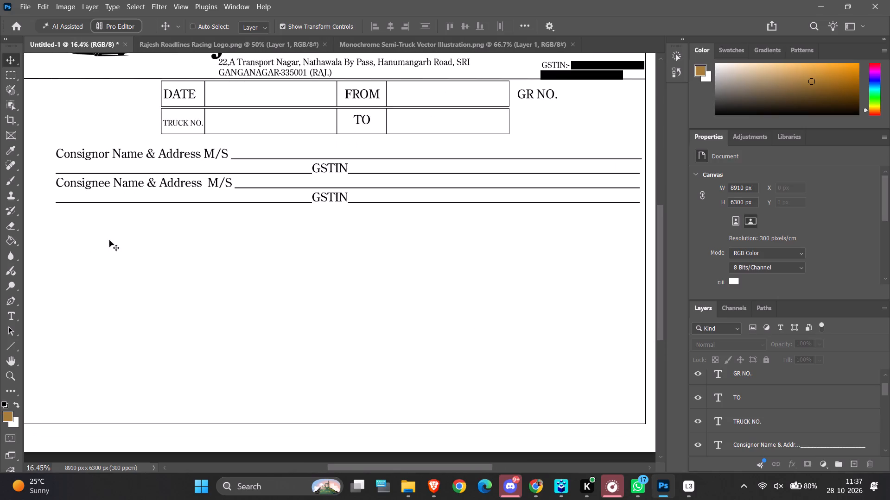
right_click(15, 344)
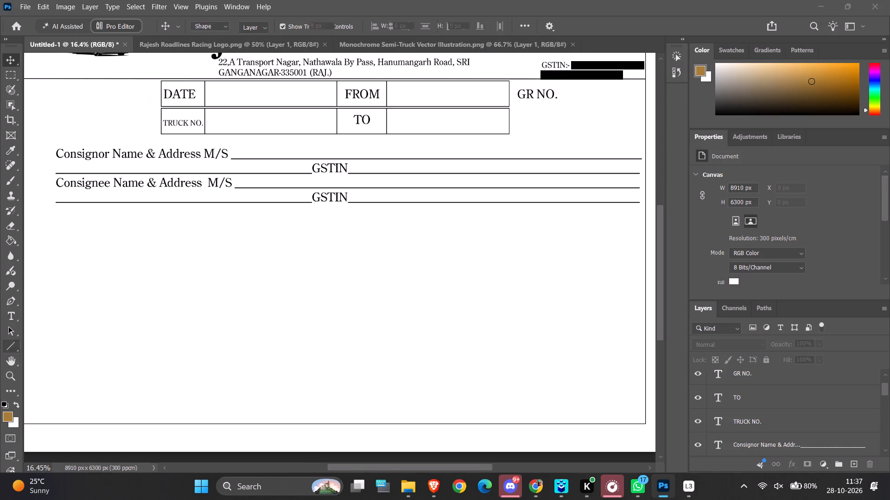
click(67, 344)
ctrl+alt+scroll(363, 238, up, 7)
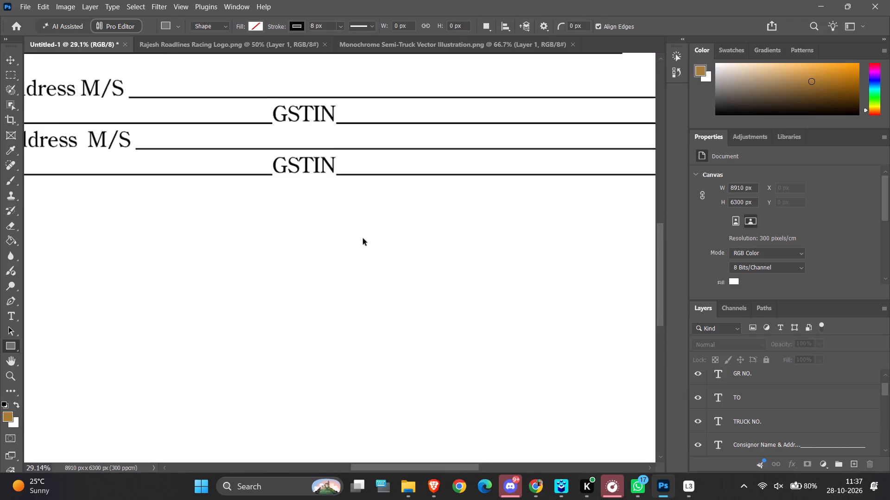
ctrl+alt+scroll(54, 188, up, 1)
drag(102, 180, 220, 258)
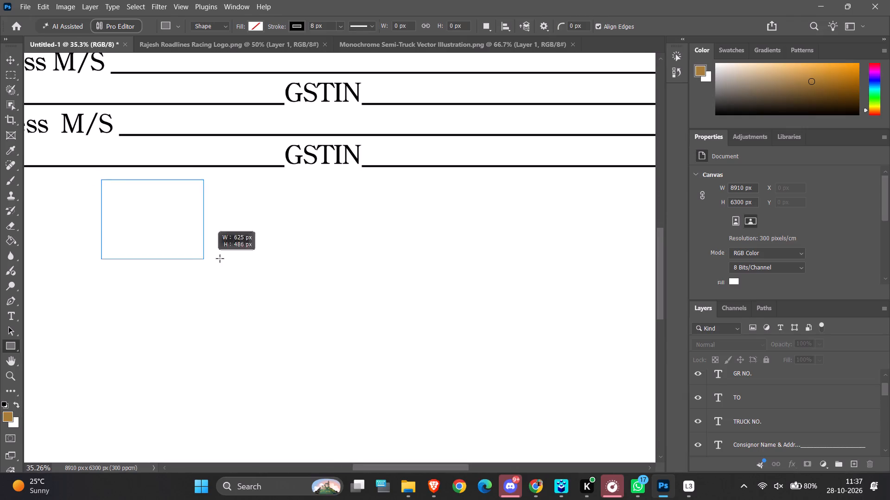
drag(220, 258, 553, 246)
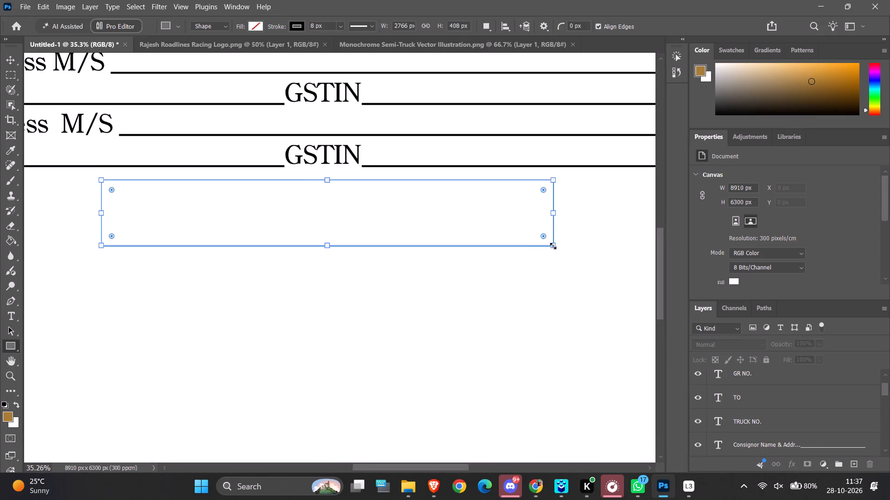
click(11, 53)
click(57, 245)
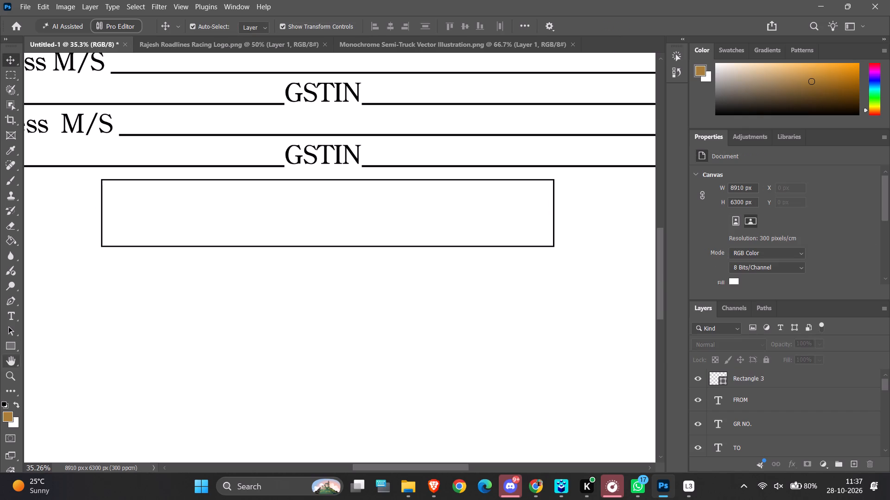
Add a text box inside the new rectangle containing CONSIGNEE COPY.
click(11, 318)
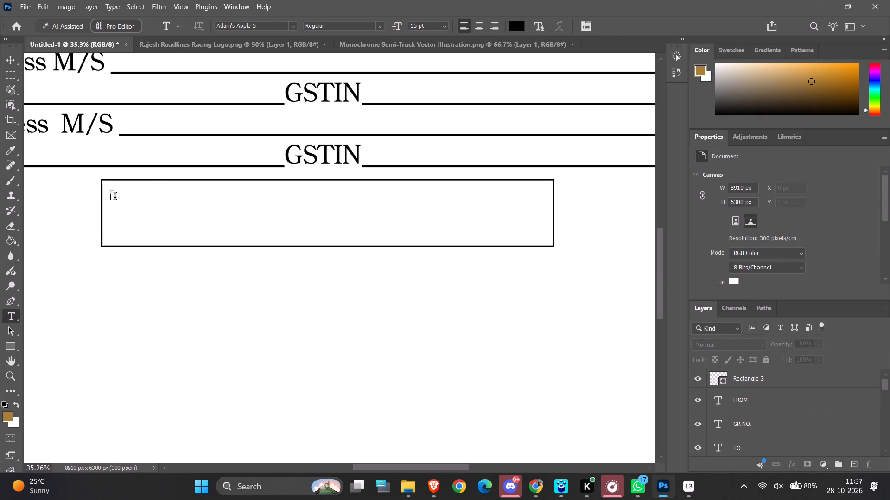
drag(113, 191, 534, 238)
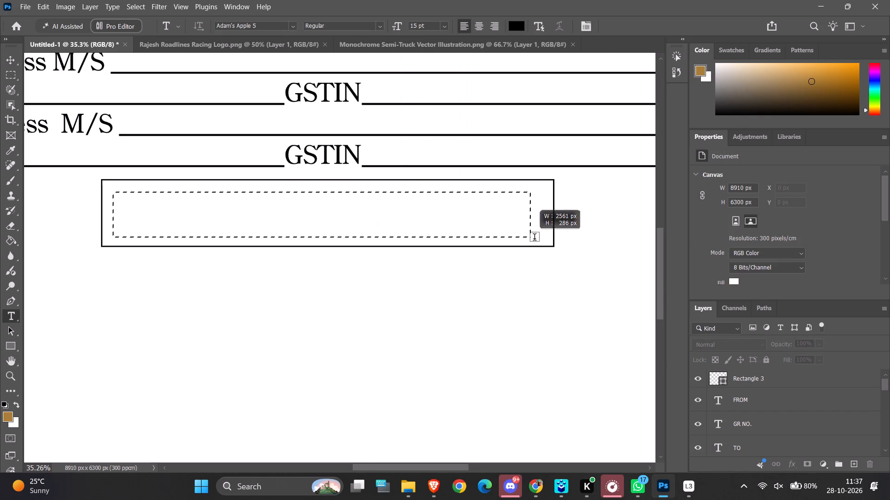
drag(534, 238, 547, 241)
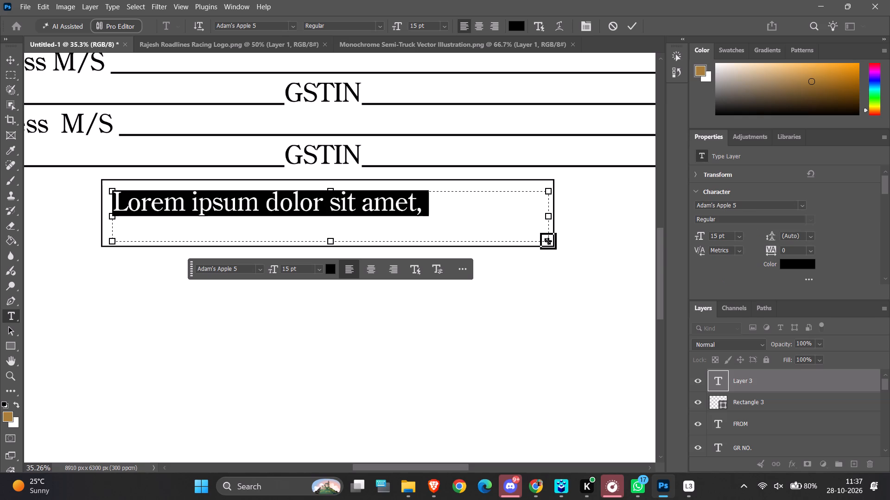
key(BackSpace)
text(CO)
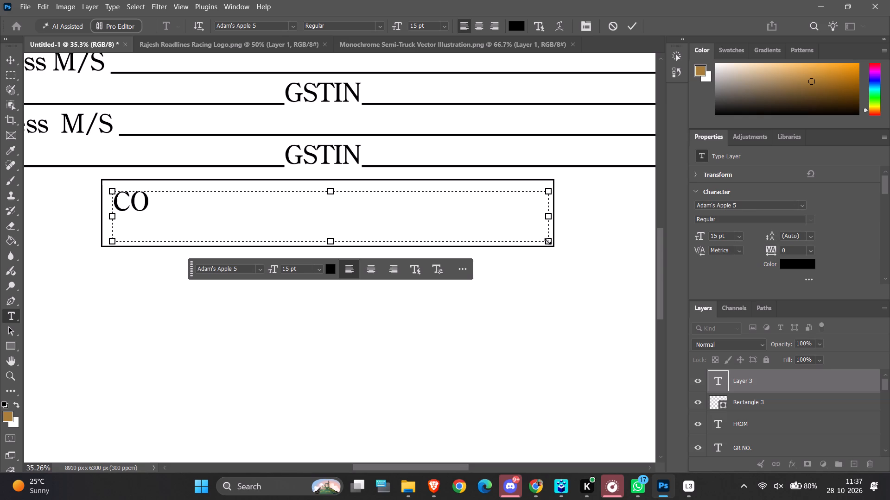
key(n)
key(s)
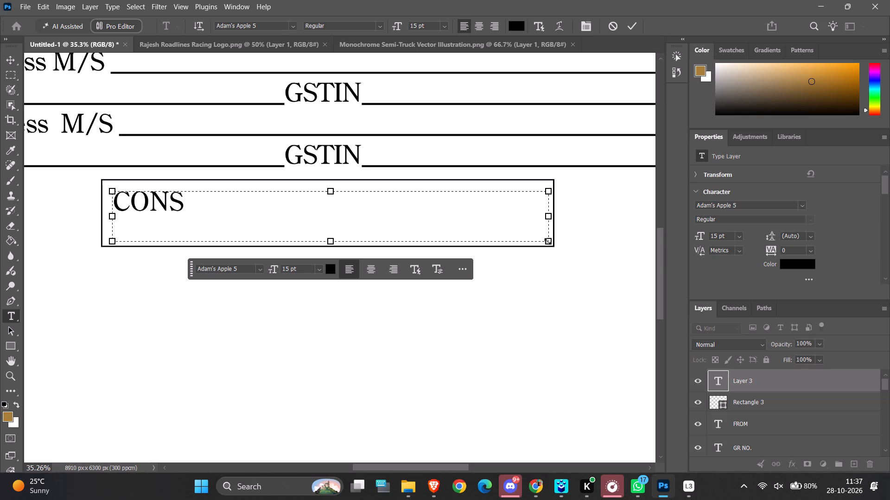
text(IGNEE)
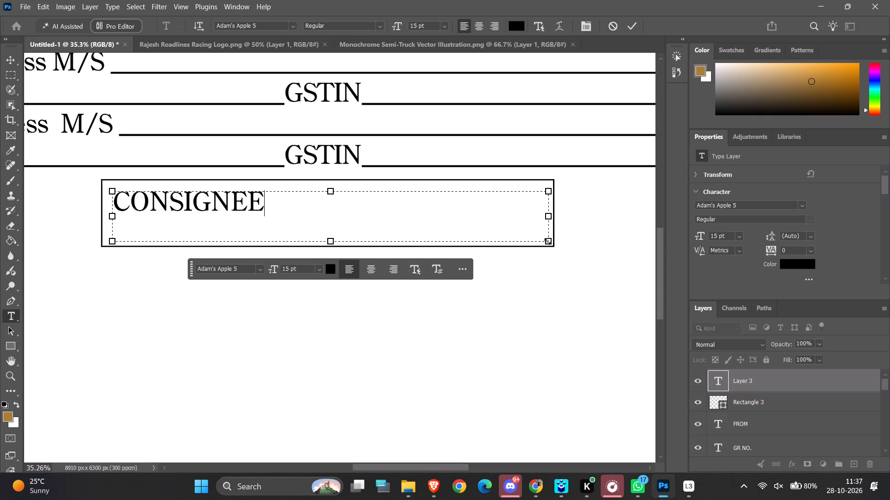
key(space)
key(c)
text(OPY)
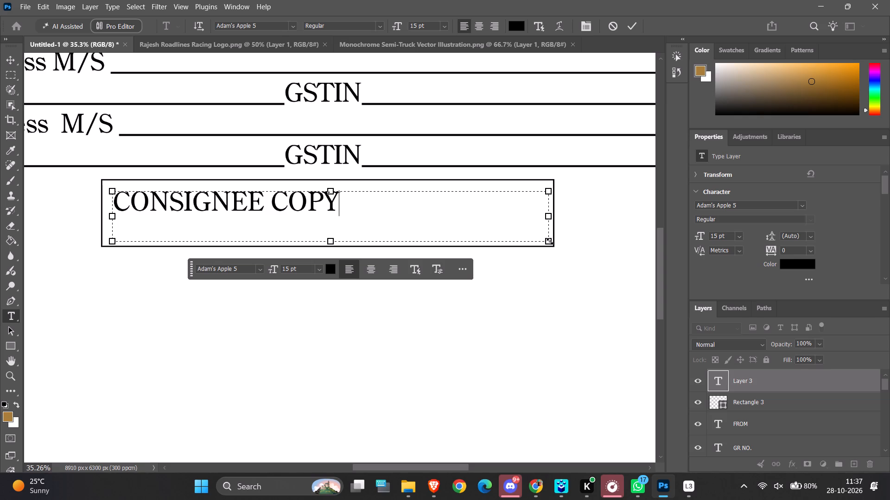
Set the CONSIGNEE COPY text size to 25 pt.
drag(357, 209, 95, 211)
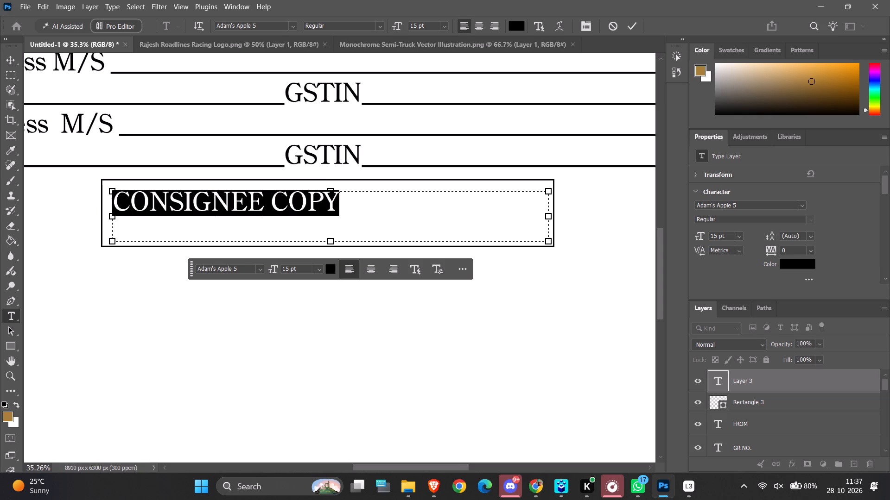
drag(292, 269, 281, 269)
text(25)
key(Return)
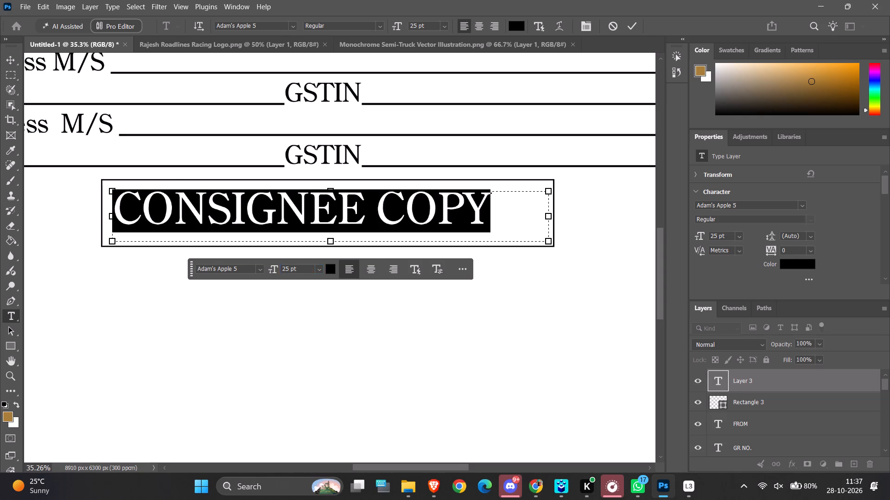
Reposition the CONSIGNEE COPY text so it sits centred inside its rectangle.
click(12, 64)
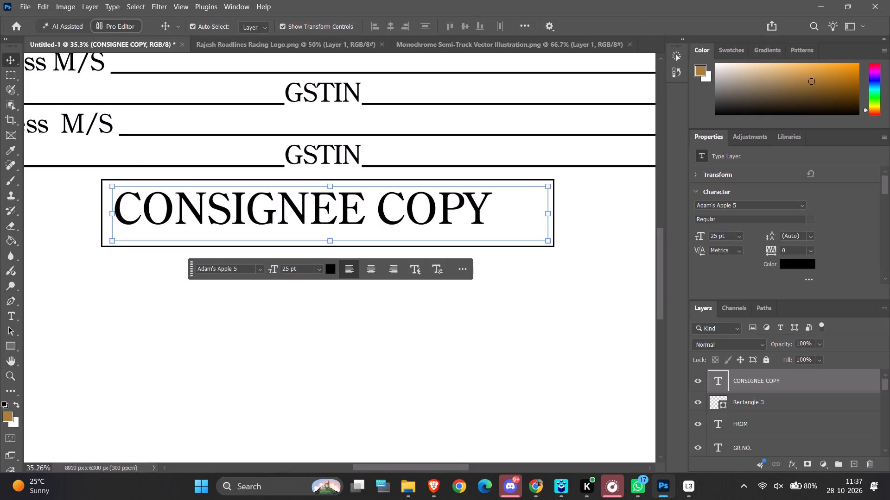
drag(299, 216, 307, 218)
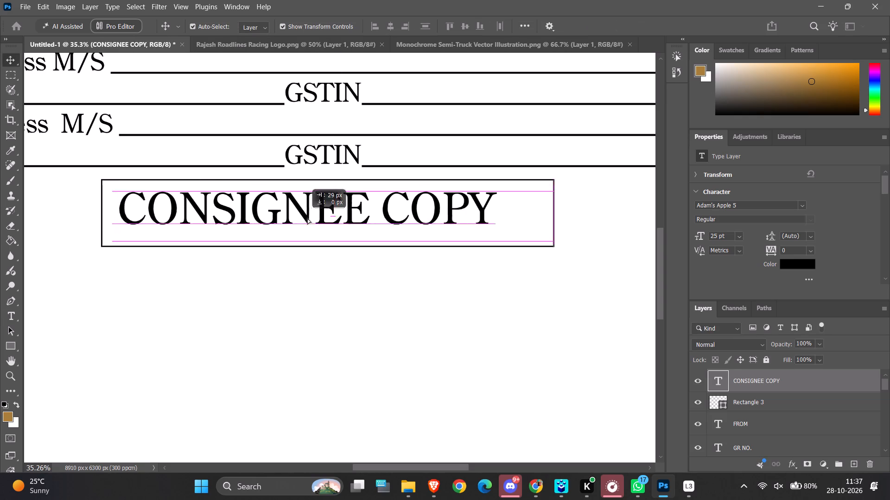
drag(307, 218, 323, 221)
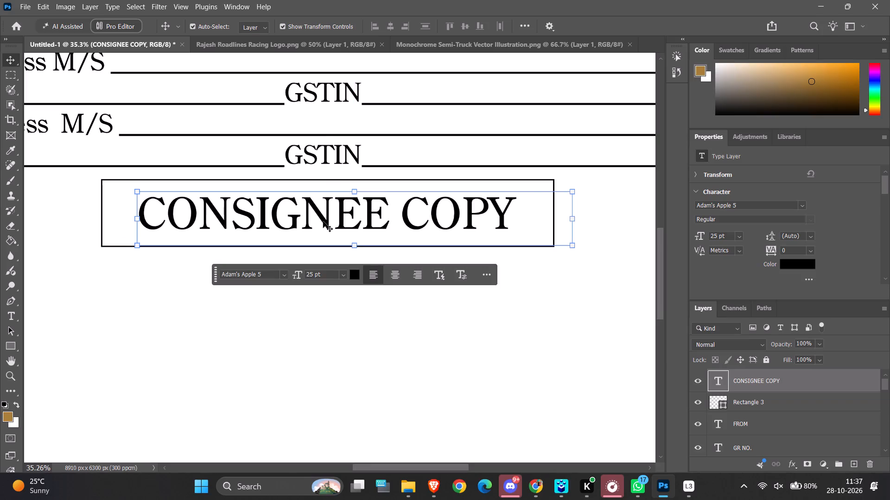
ctrl+alt+scroll(323, 221, down, 13)
click(327, 273)
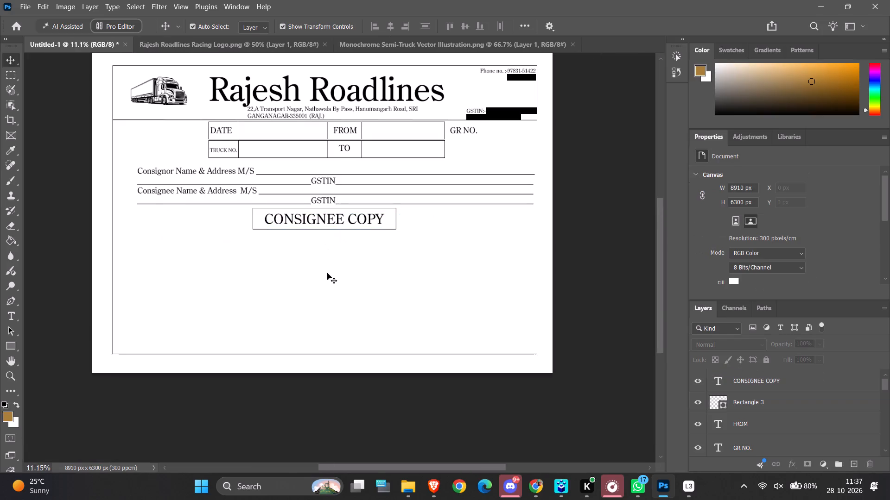
Review the overall form layout, including the CONSIGNEE COPY box and the empty area below it.
scroll(327, 273, down, 4)
ctrl+alt+scroll(327, 273, down, 1)
ctrl+alt+scroll(327, 273, up, 7)
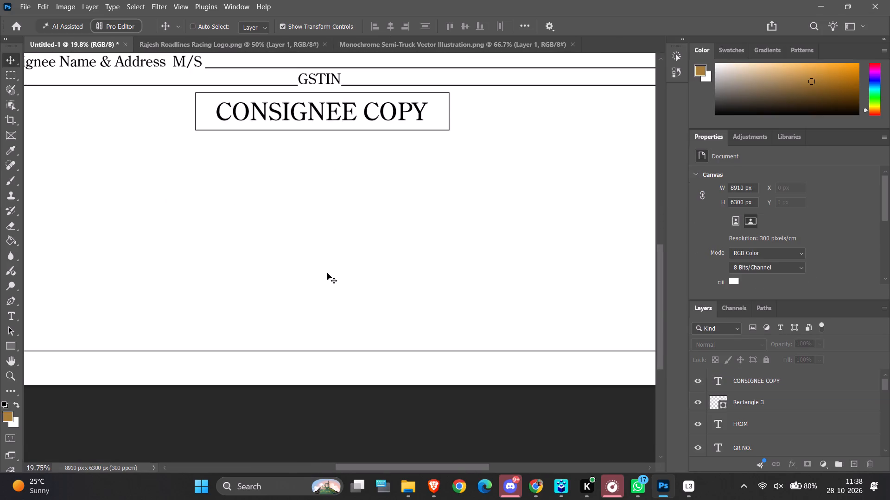
ctrl+alt+scroll(327, 273, up, 6)
ctrl+alt+scroll(327, 273, down, 17)
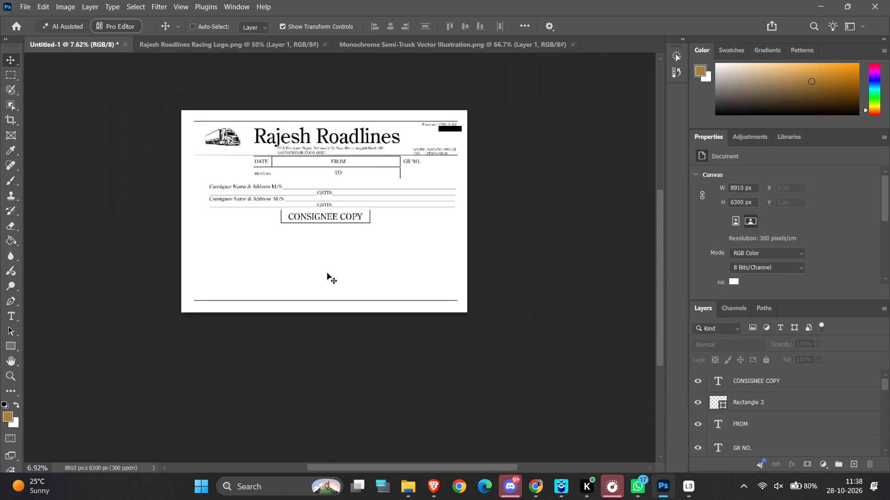
ctrl+alt+scroll(327, 273, down, 1)
ctrl+alt+scroll(327, 273, up, 4)
scroll(327, 273, up, 5)
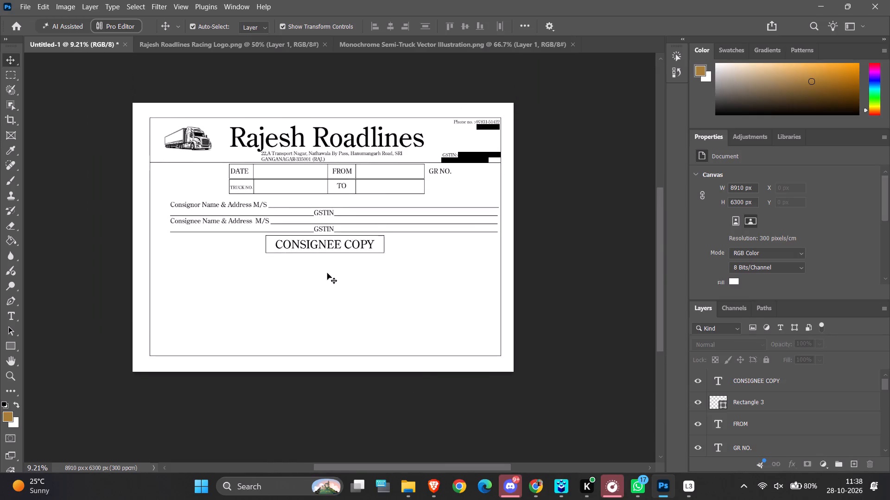
ctrl+alt+scroll(327, 273, up, 4)
scroll(327, 273, up, 4)
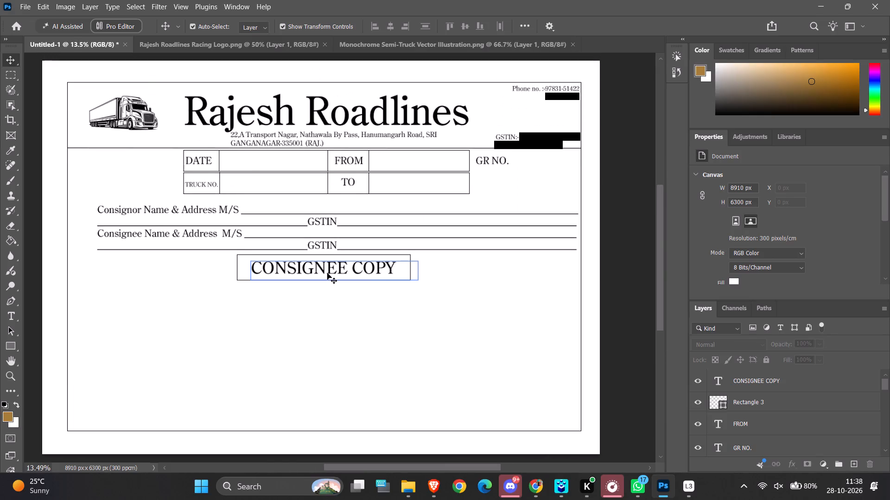
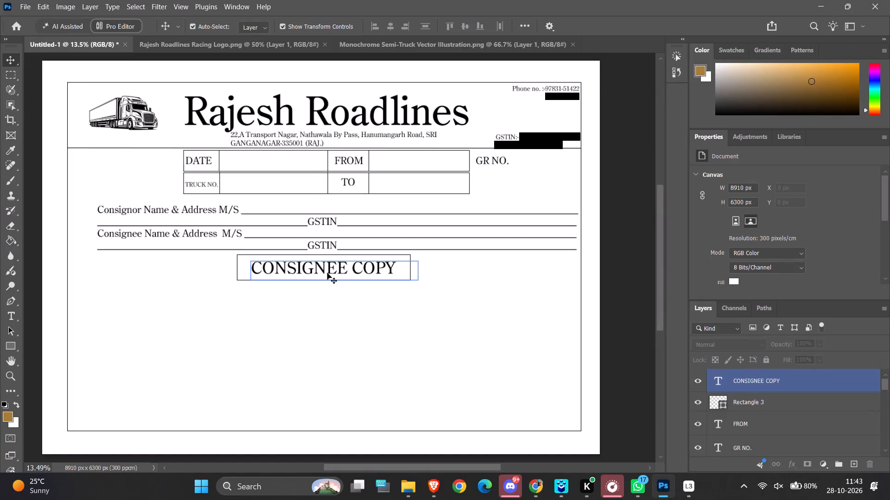
Select the CONSIGNEE COPY text inside its rectangle below the consignee GSTIN line.
click(324, 273)
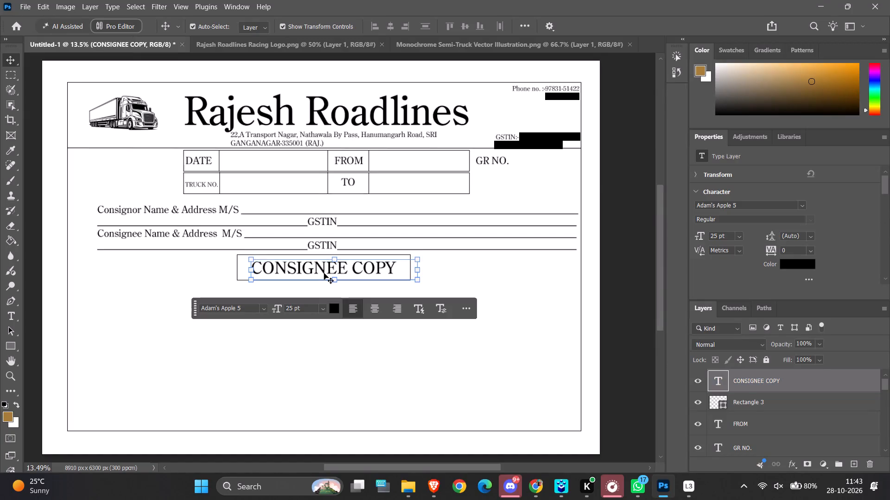